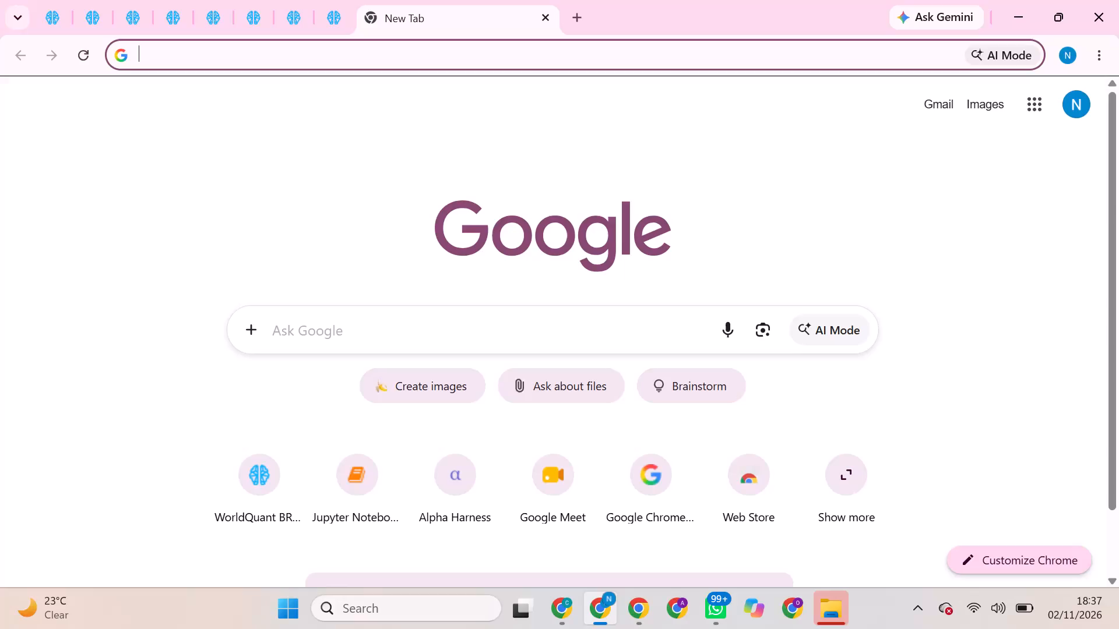
Try to open the Jupyter Notebook shortcut from the new tab page.
click(374, 489)
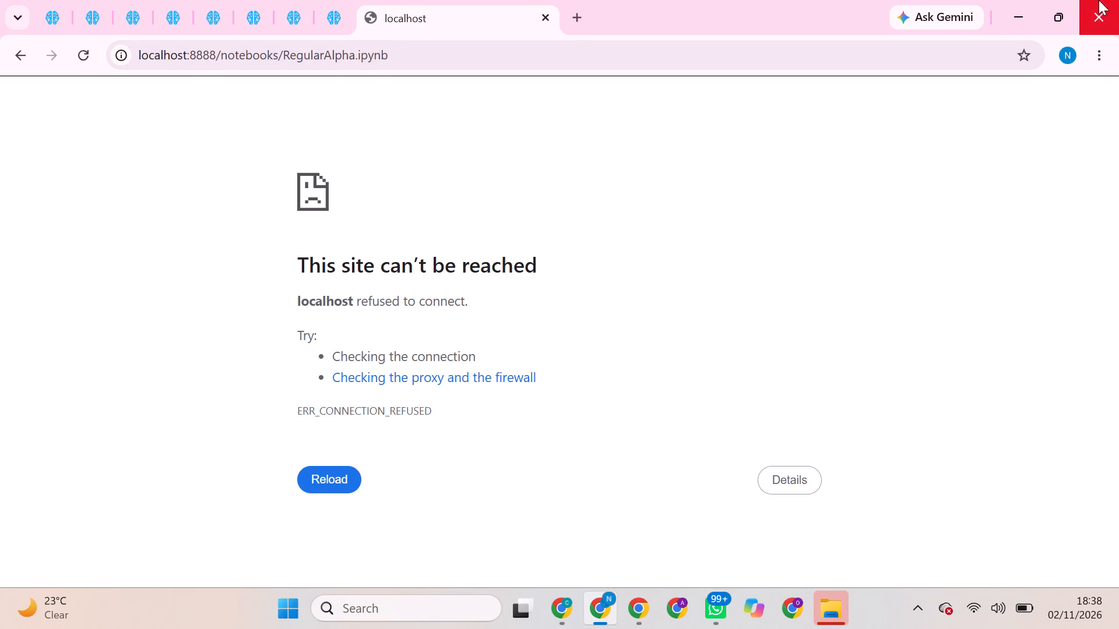
Minimize the browser window with the localhost notebook page to reach the windows behind it.
click(1023, 8)
click(1023, 8)
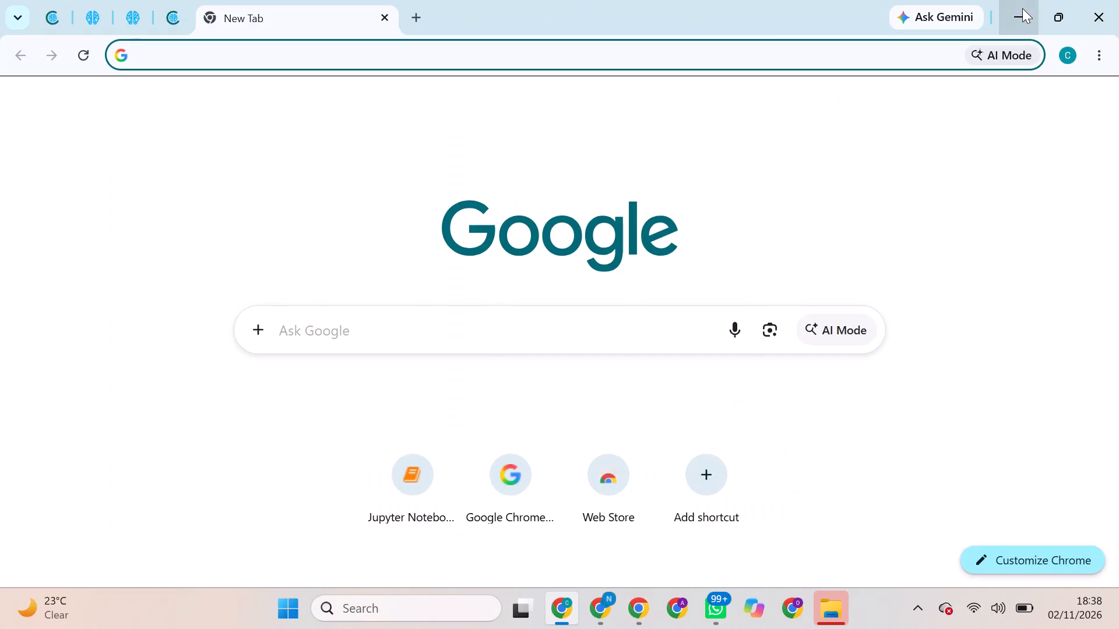
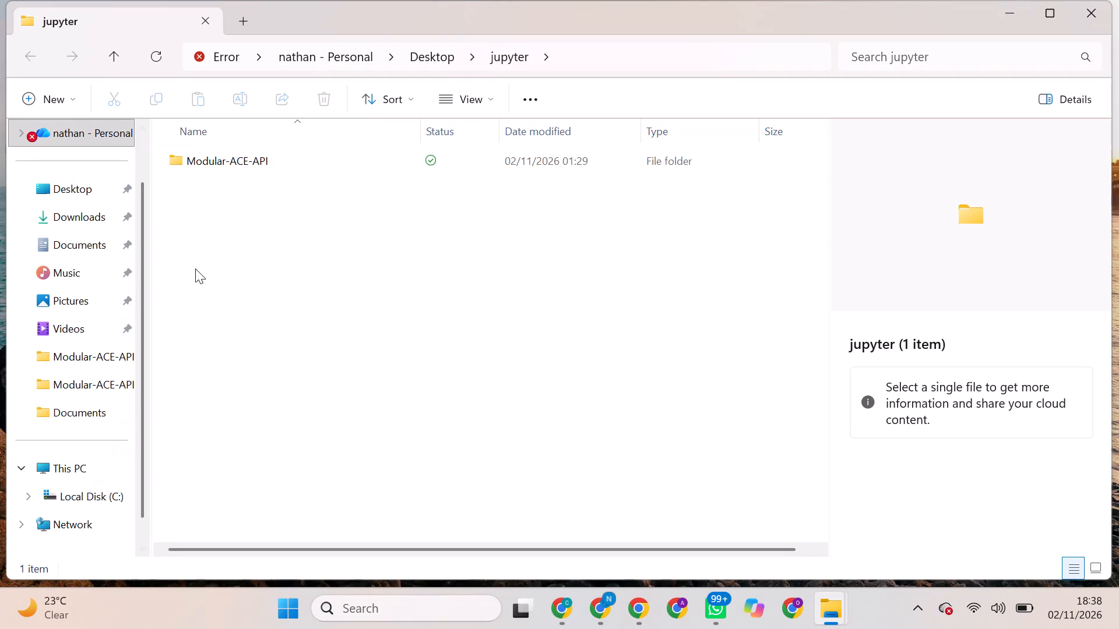
Open the Modular-ACE-API folder inside the jupyter folder.
click(285, 165)
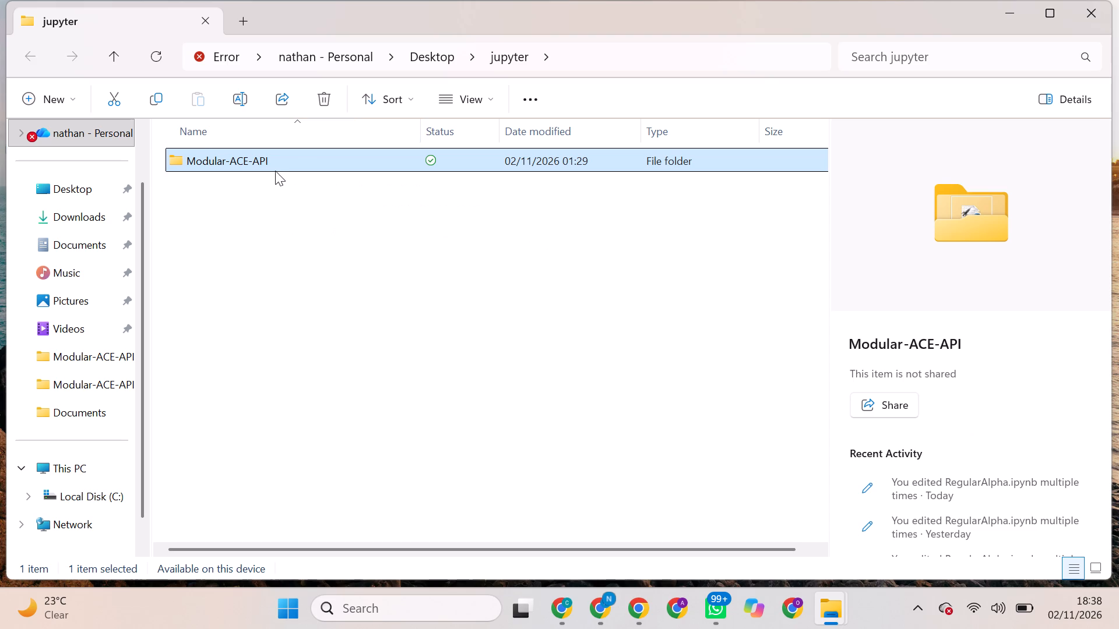
click(275, 171)
click(302, 154)
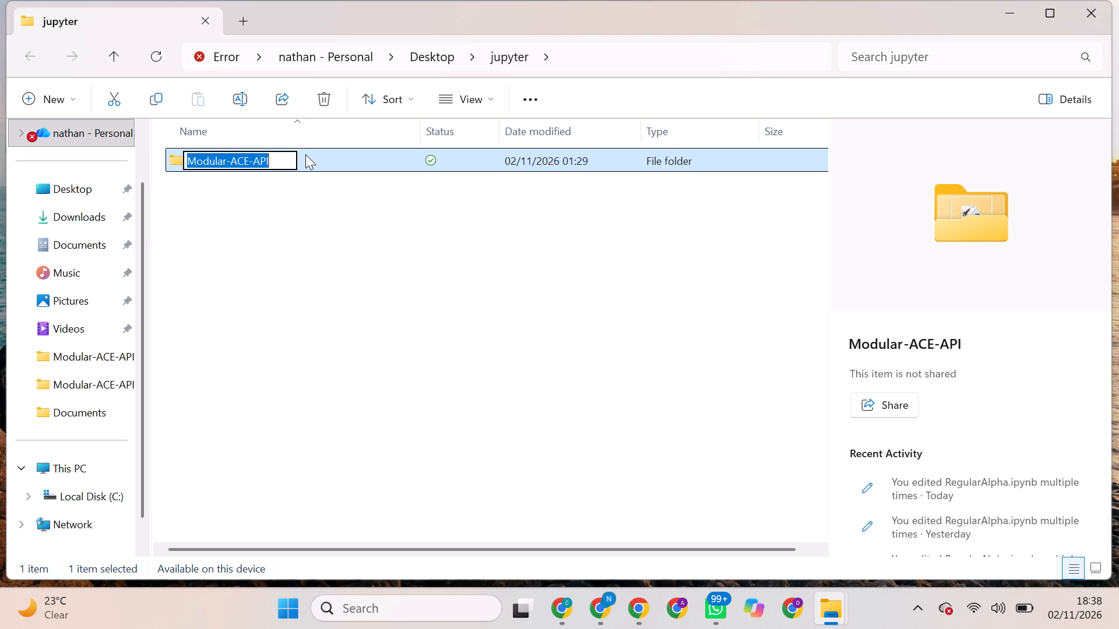
right_click(307, 161)
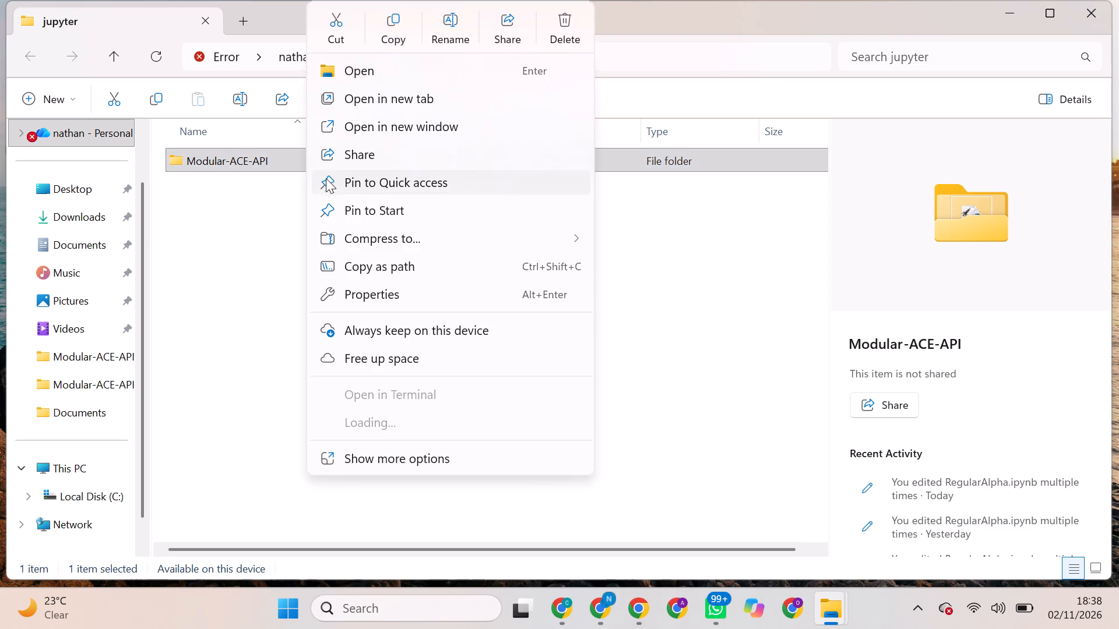
drag(237, 214, 246, 211)
click(274, 162)
right_click(274, 162)
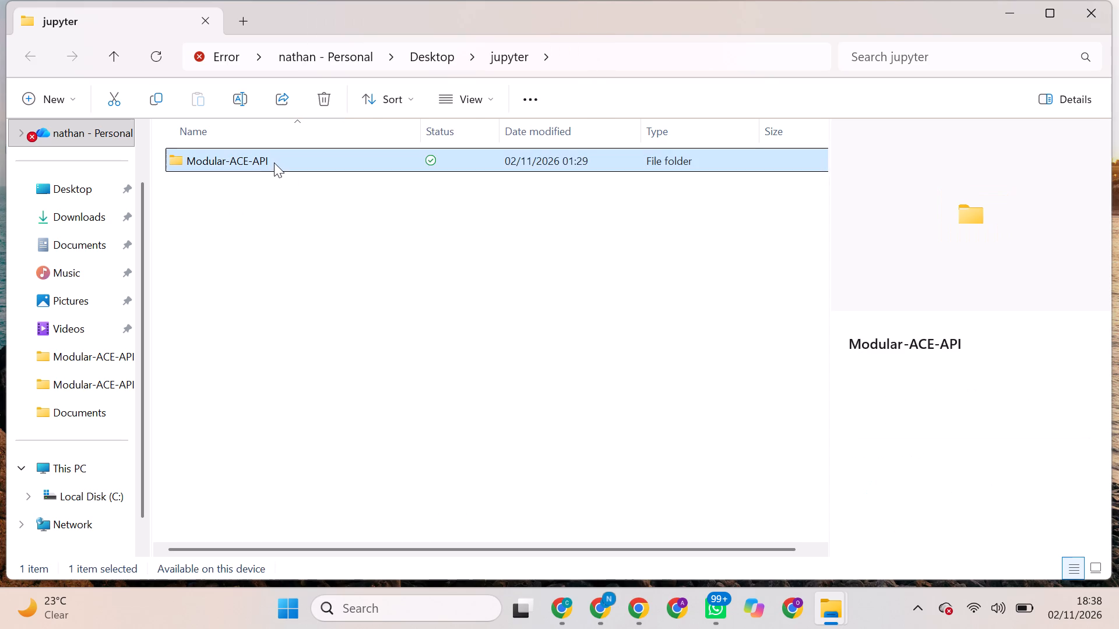
double_click(274, 162)
drag(209, 197, 220, 201)
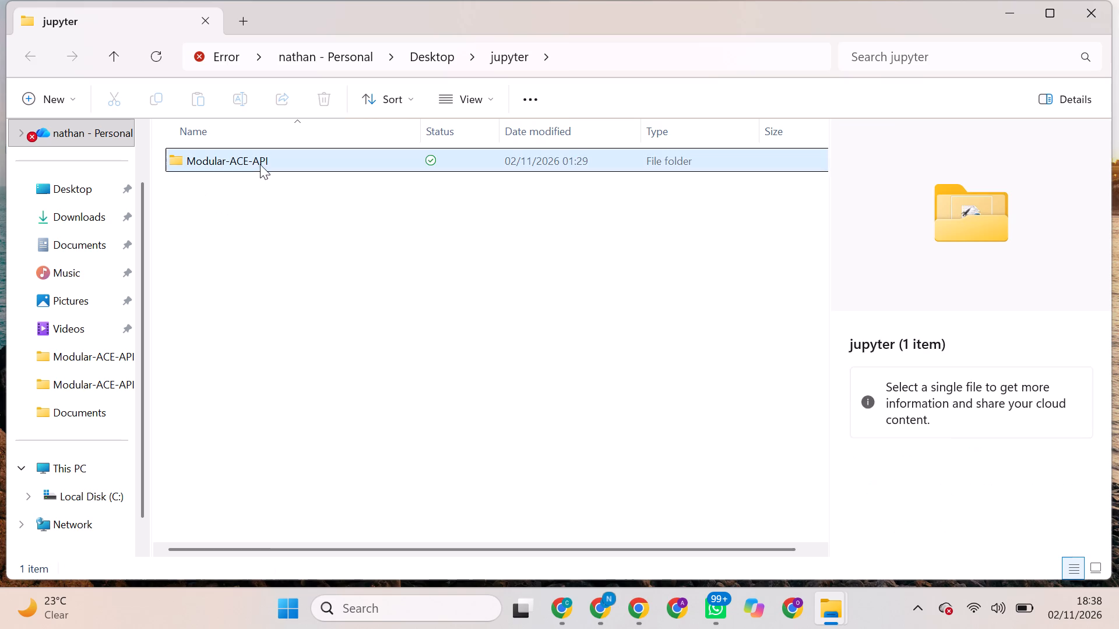
double_click(262, 162)
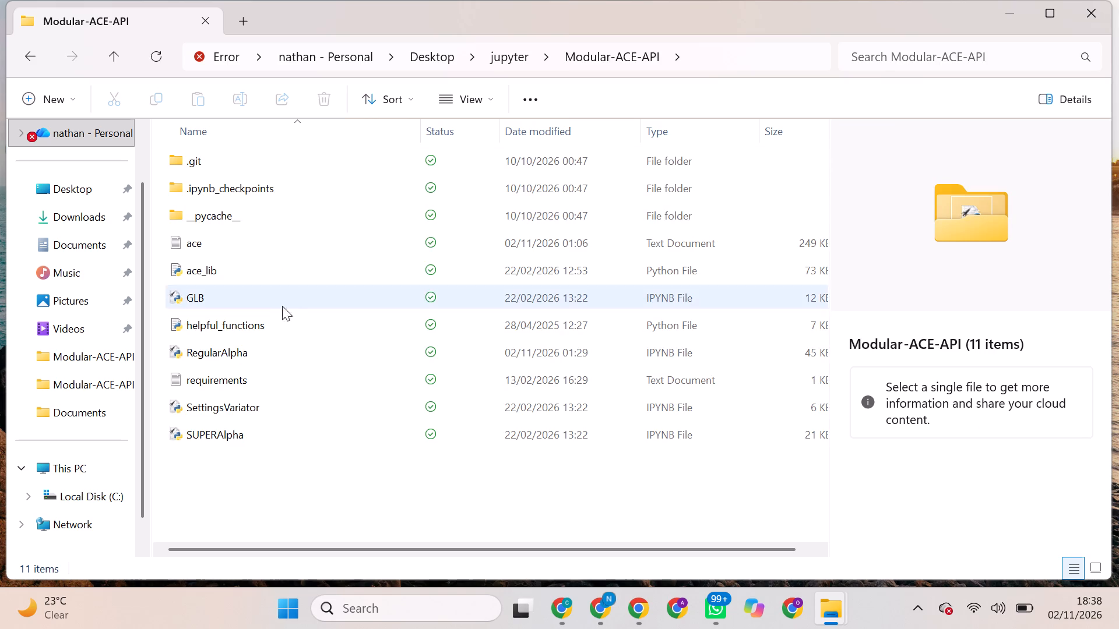
Launch the RegularAlpha notebook file from the folder and maximize the server terminal window.
triple_click(233, 351)
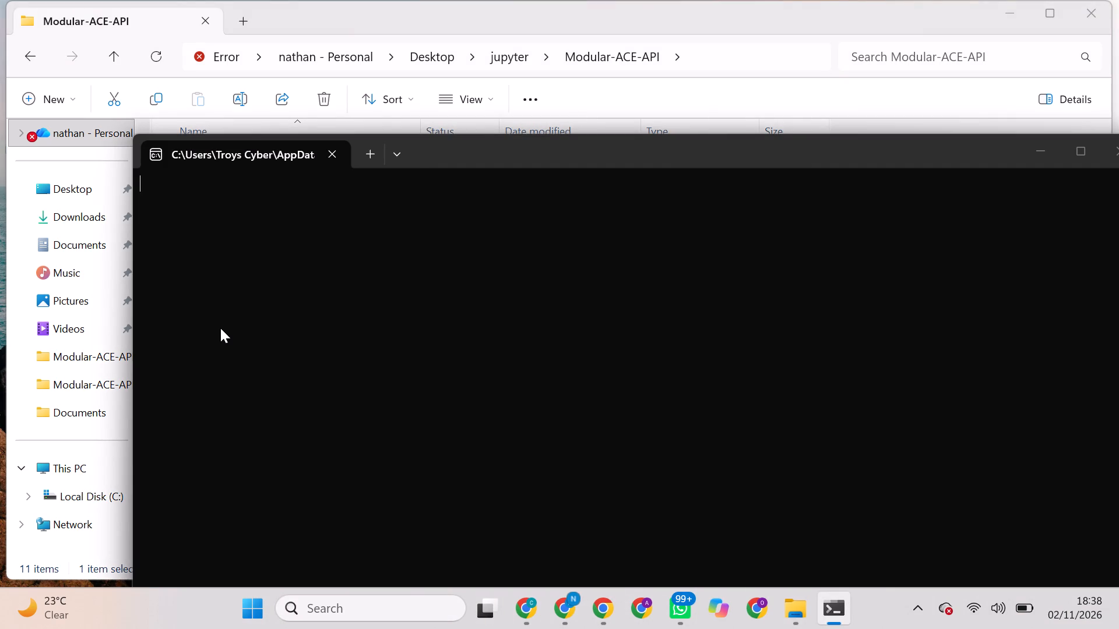
click(1086, 157)
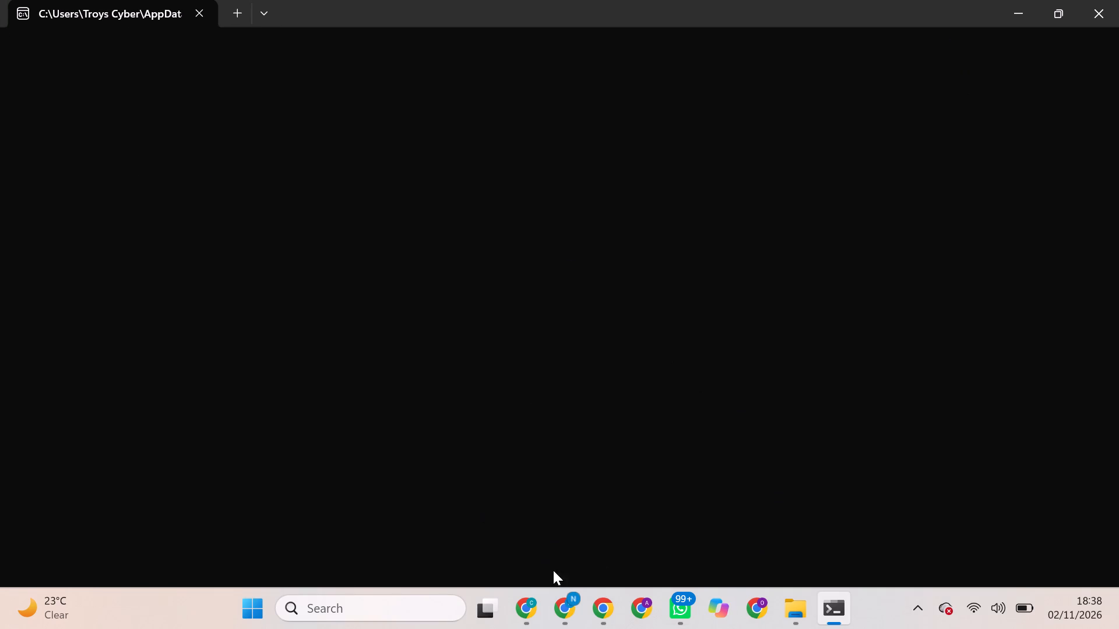
Switch to the Chrome window and reload the localhost:8888 page of the RegularAlpha notebook.
click(561, 603)
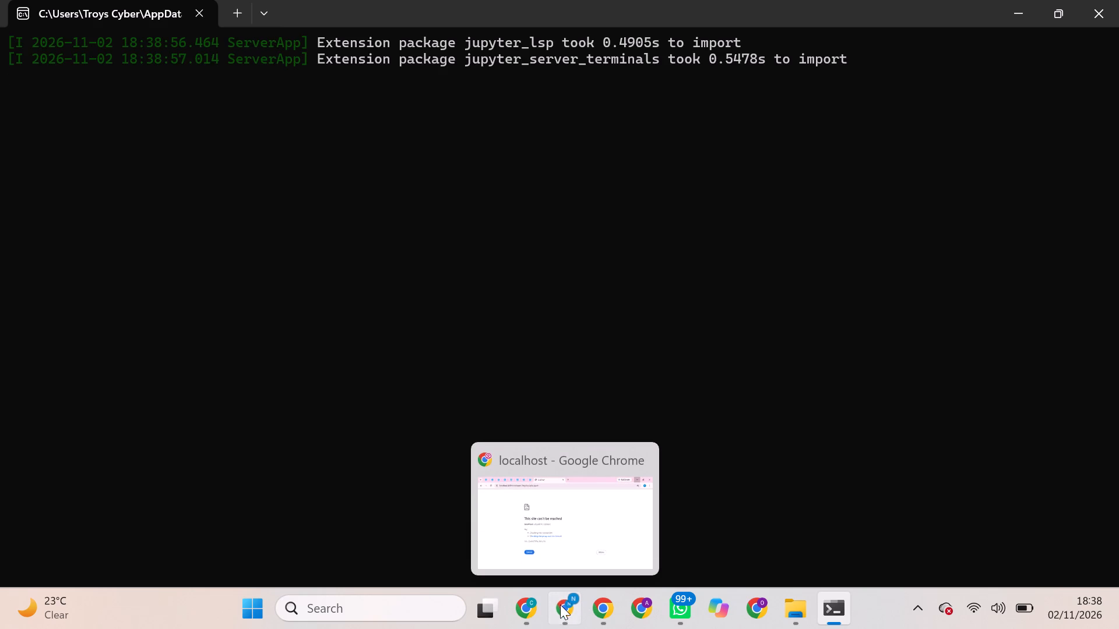
click(326, 481)
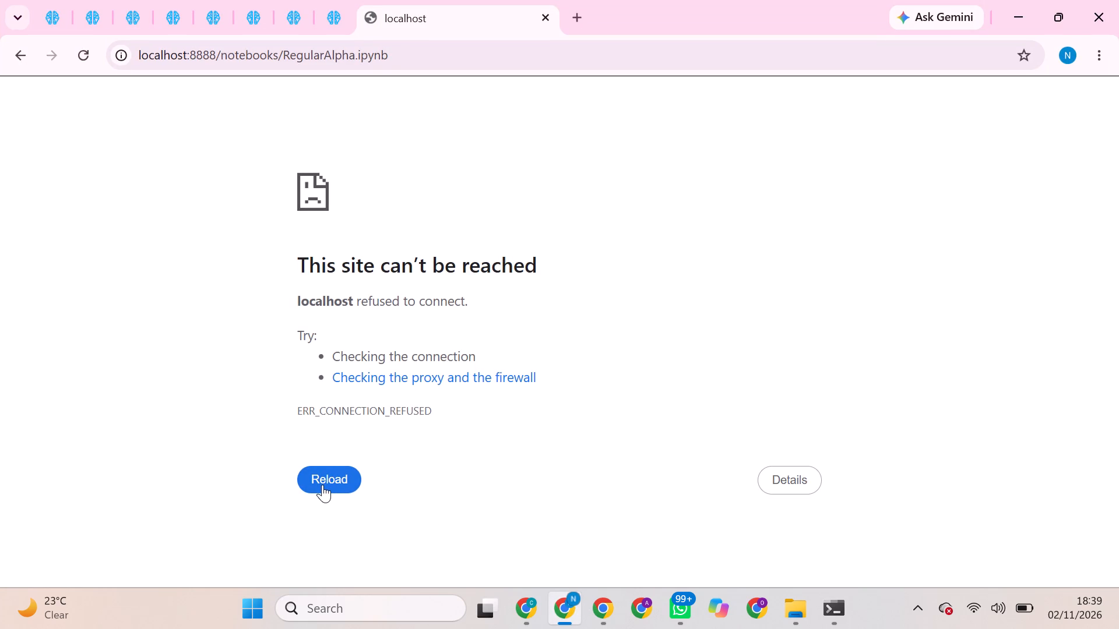
click(322, 485)
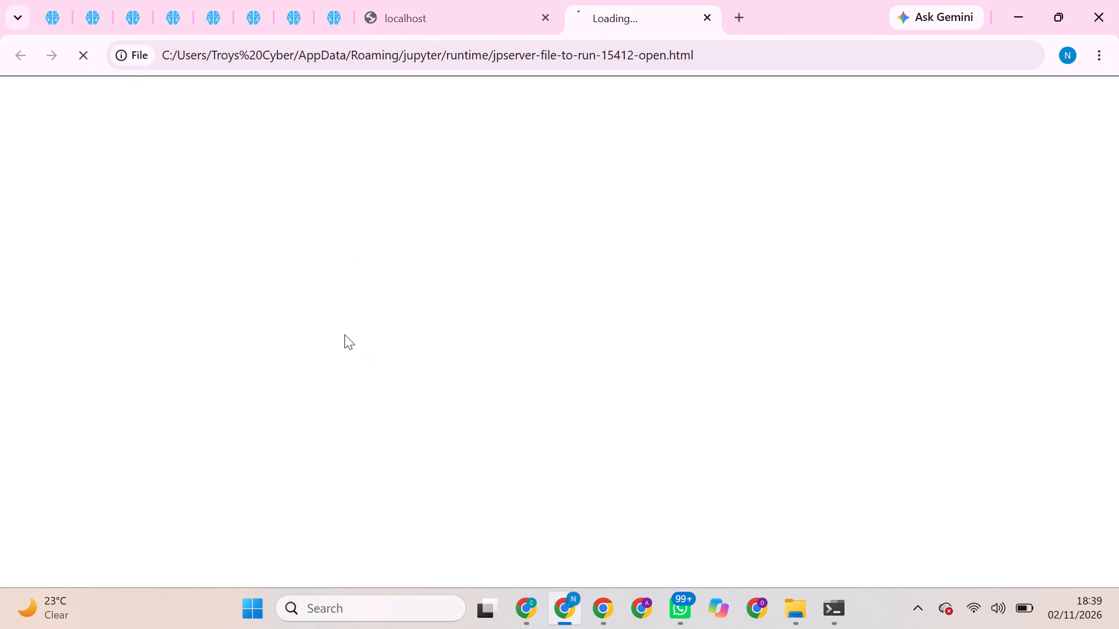
scroll(344, 334, up, 2)
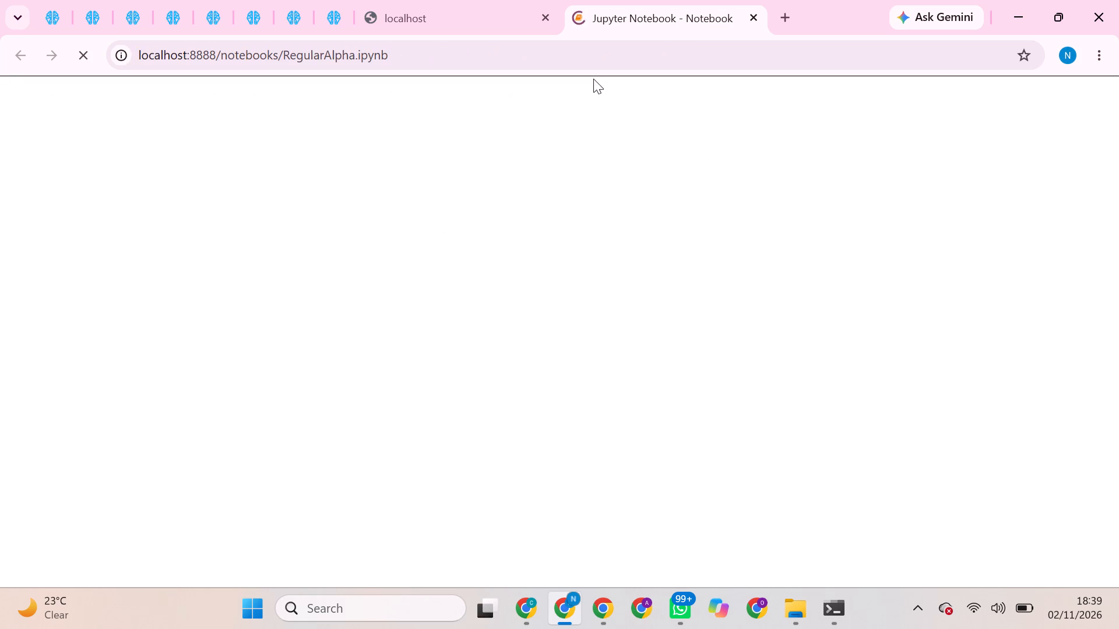
click(526, 0)
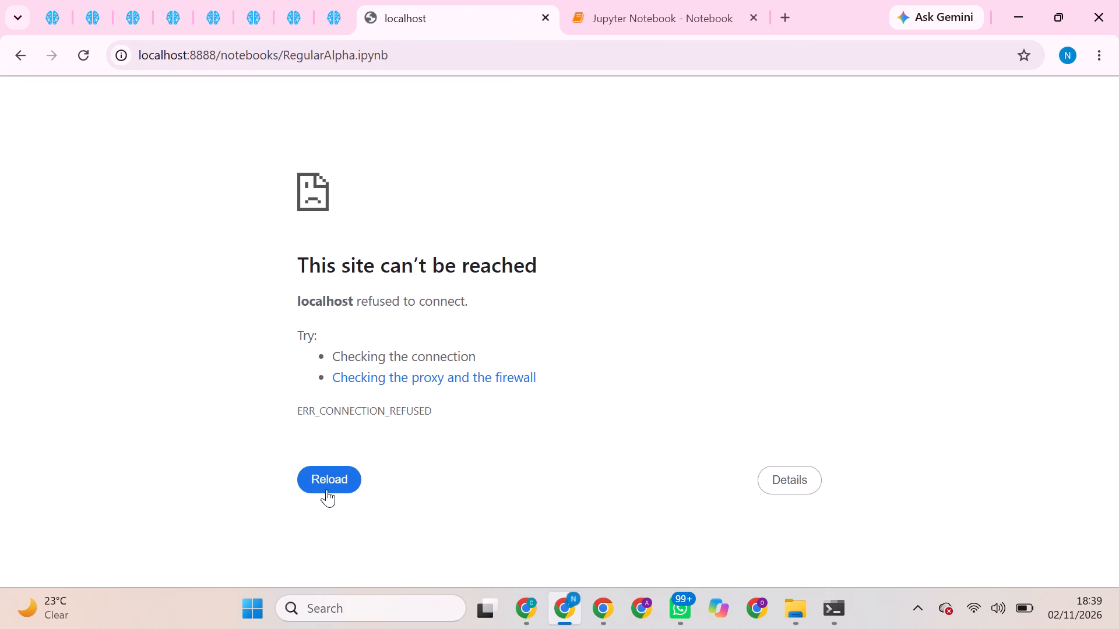
click(326, 480)
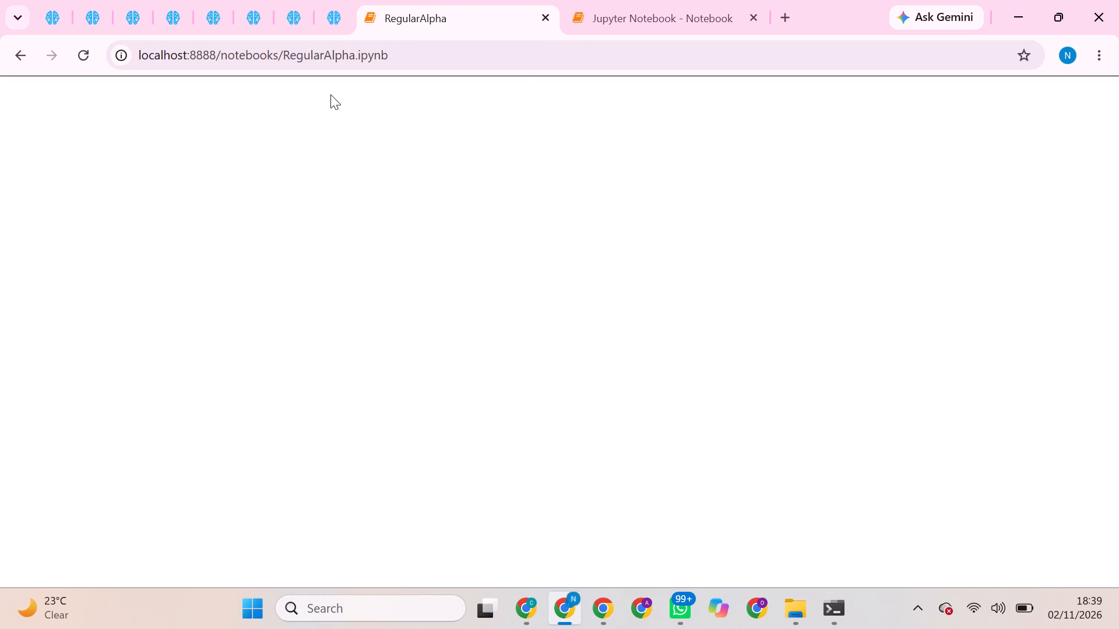
Review the payment and submitted alphas figures on the WorldQuant BRAIN performance page.
click(331, 0)
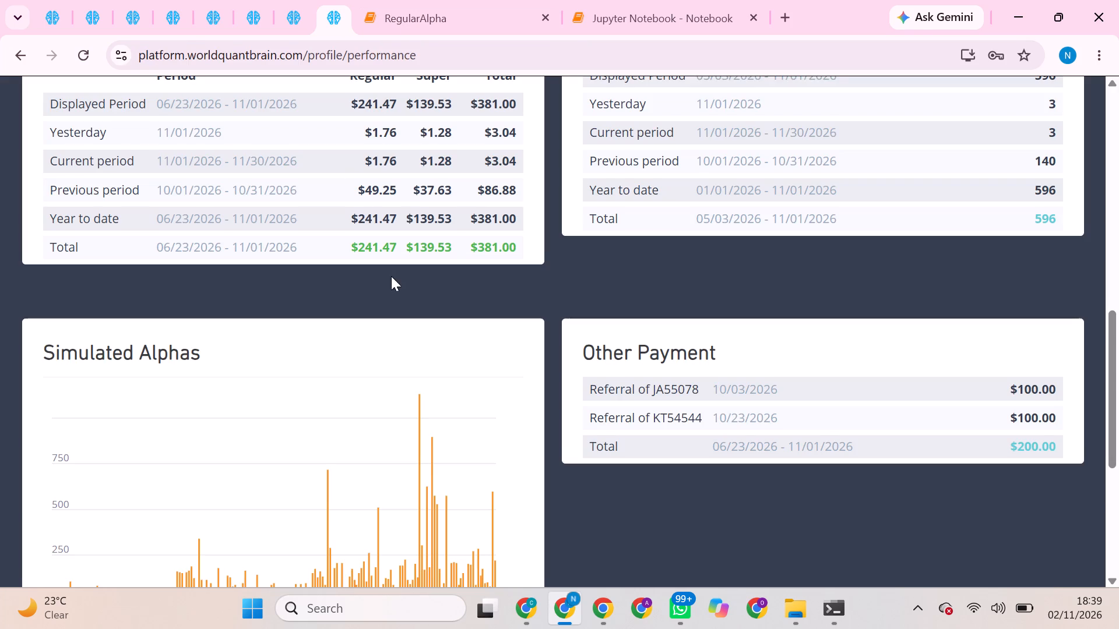
scroll(391, 276, up, 9)
scroll(449, 260, down, 2)
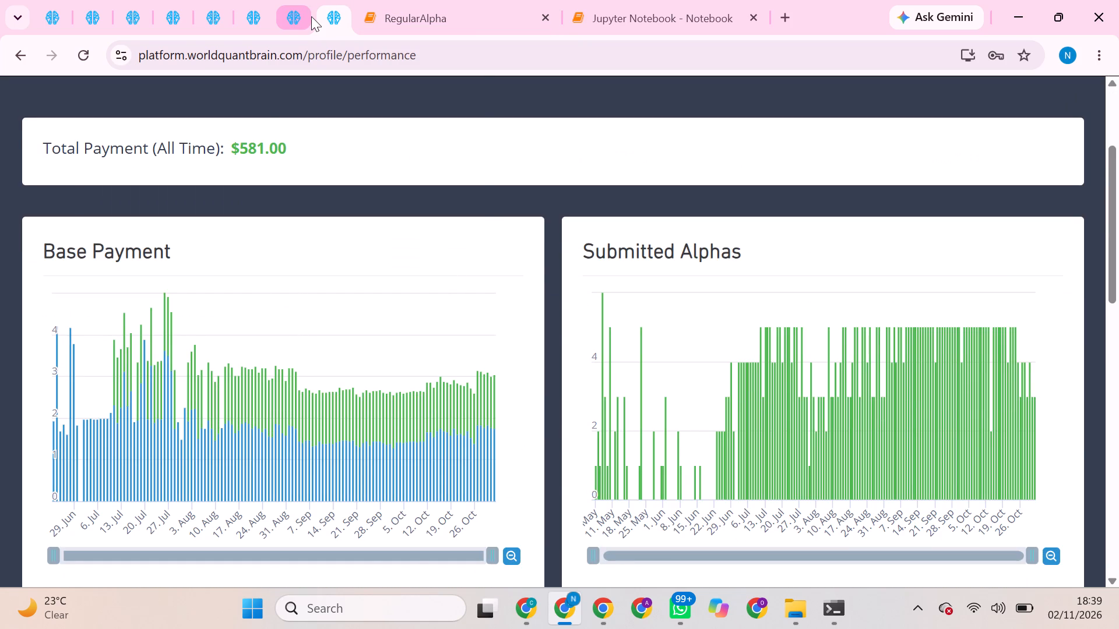
scroll(330, 232, up, 2)
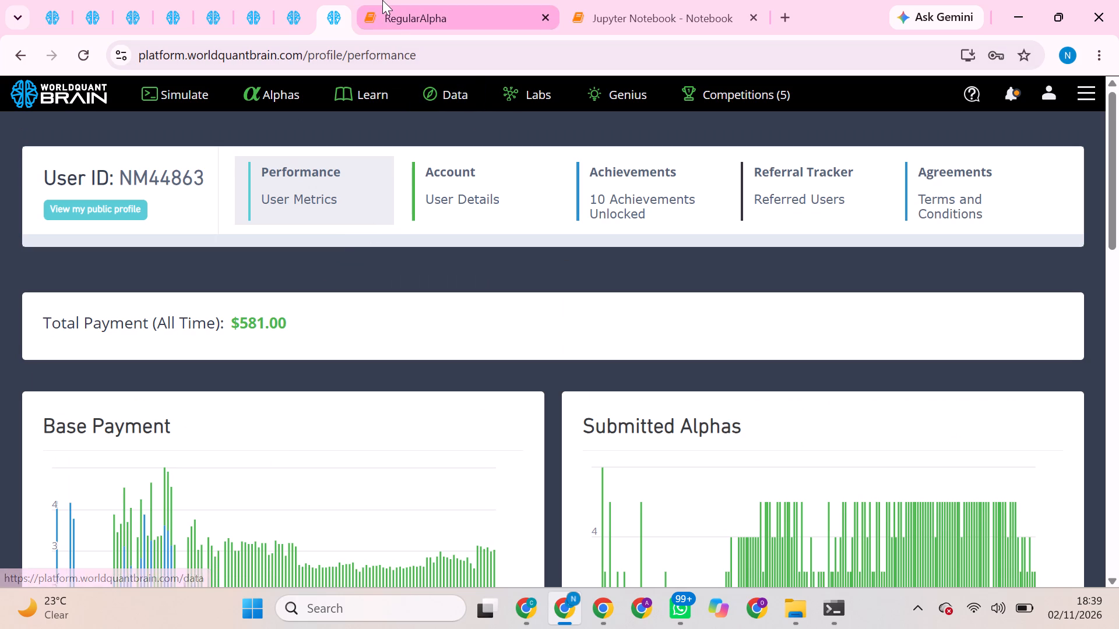
Return to the RegularAlpha notebook and read through its cells down to the alpha list simulation.
click(382, 0)
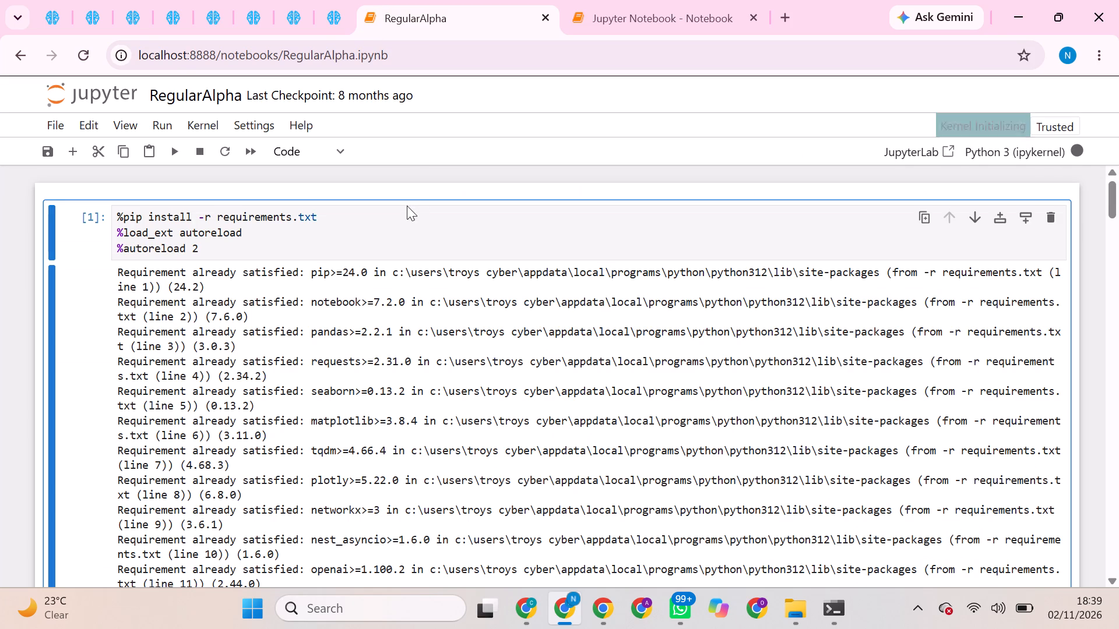
scroll(392, 211, down, 2)
scroll(431, 568, down, 1)
scroll(495, 549, down, 4)
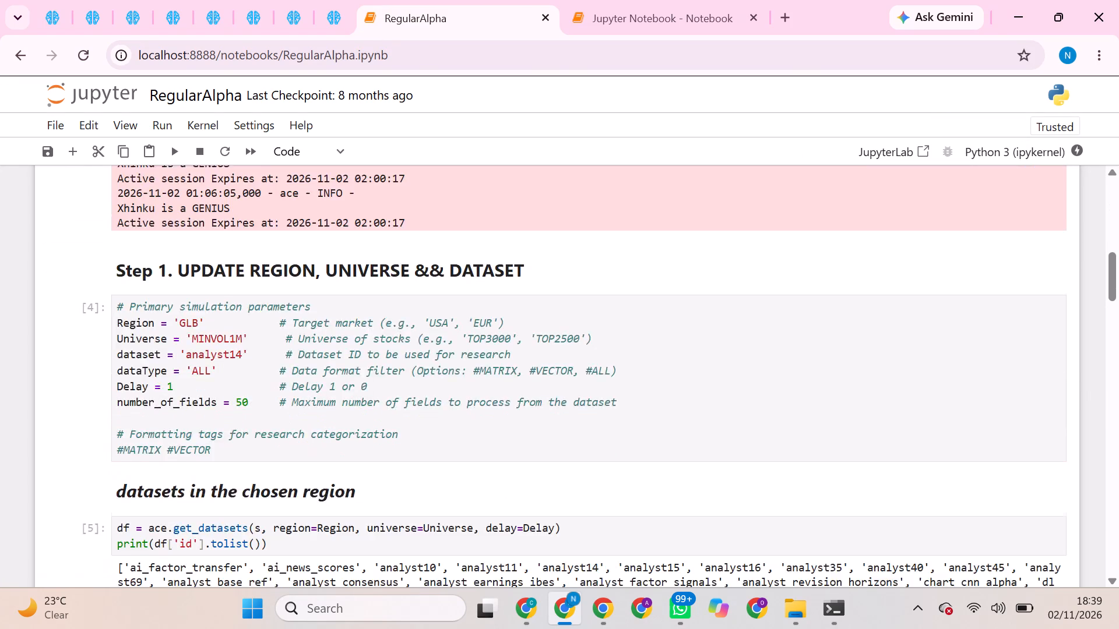
scroll(498, 546, down, 16)
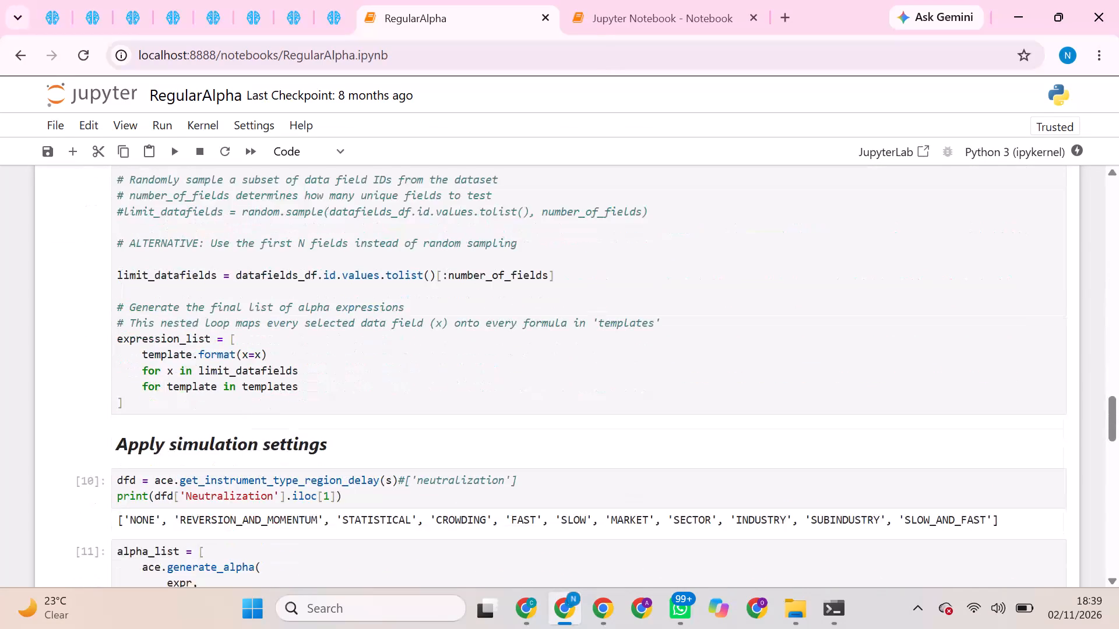
scroll(498, 545, down, 5)
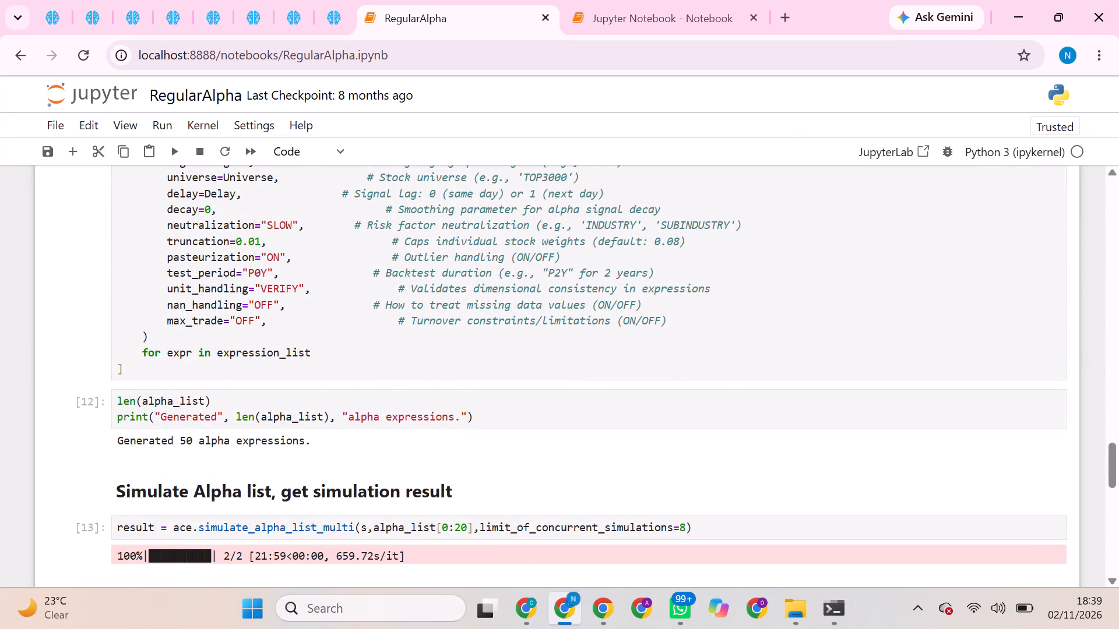
scroll(304, 424, up, 2)
Open the Earnings category of datasets in the WorldQuant BRAIN data section for region GLB, universe MINVOL1M.
click(333, 1)
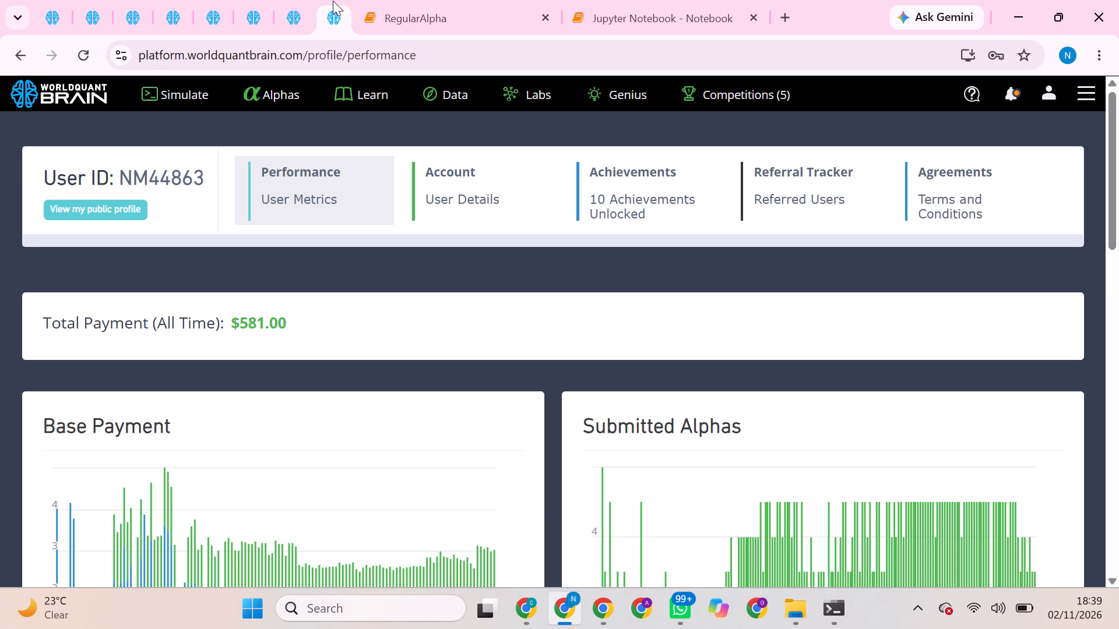
click(459, 98)
scroll(474, 162, down, 6)
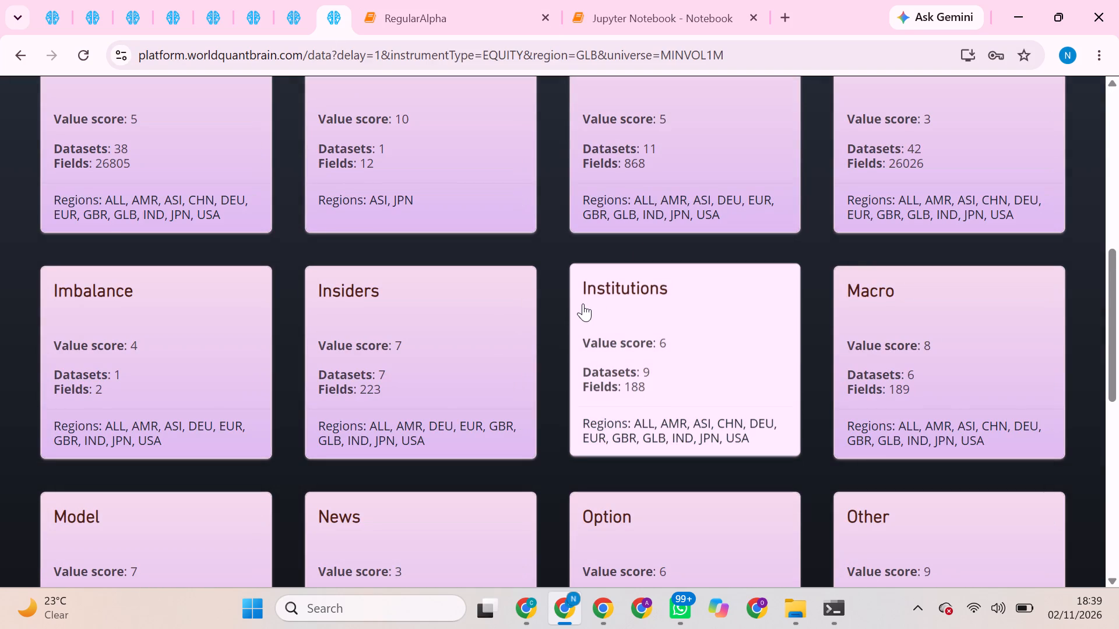
scroll(782, 416, down, 3)
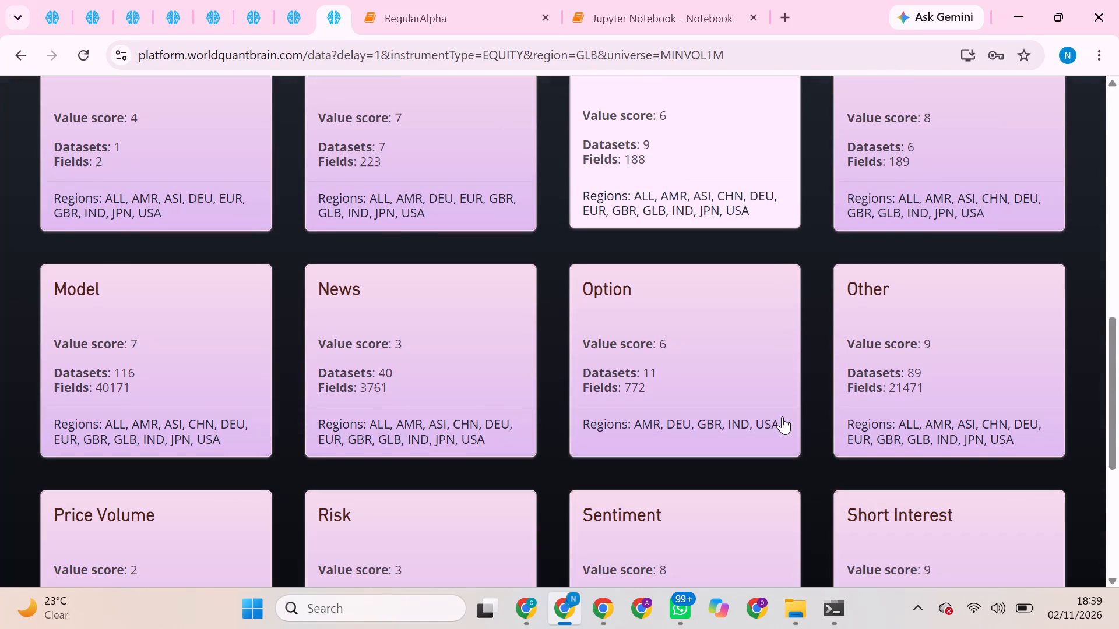
scroll(782, 416, up, 4)
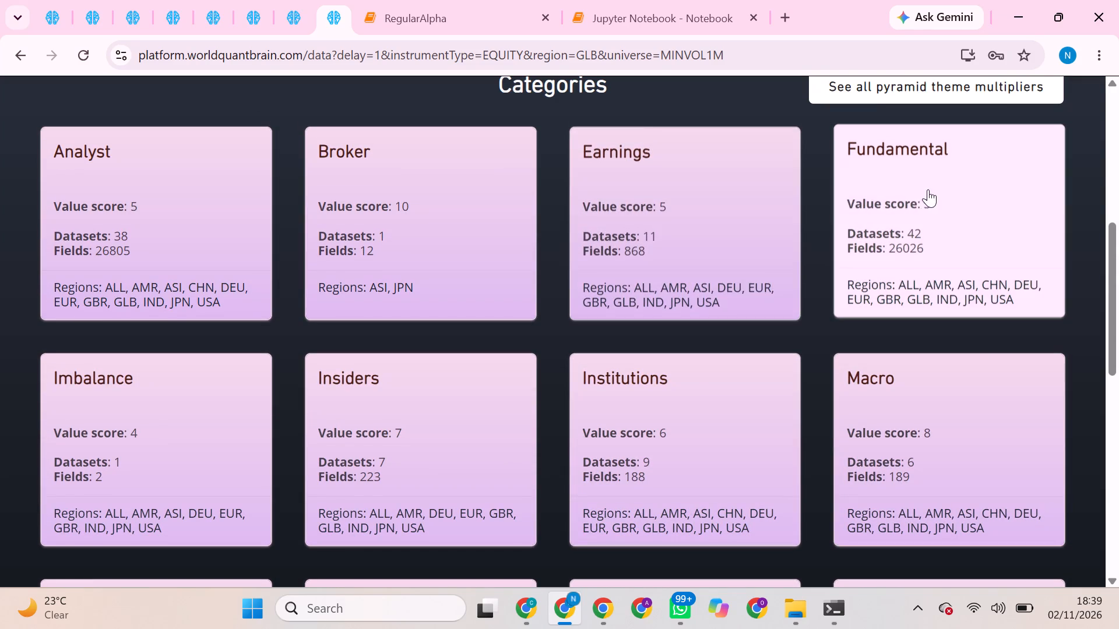
click(701, 236)
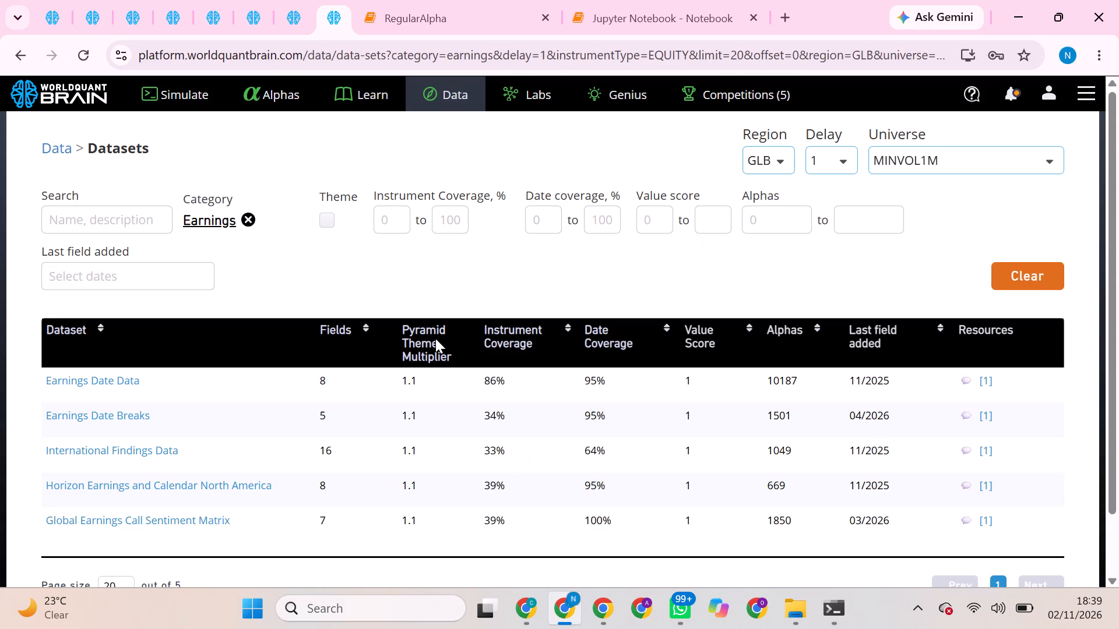
Open the International Findings Data dataset and view its description for the dataset ID.
scroll(435, 338, down, 1)
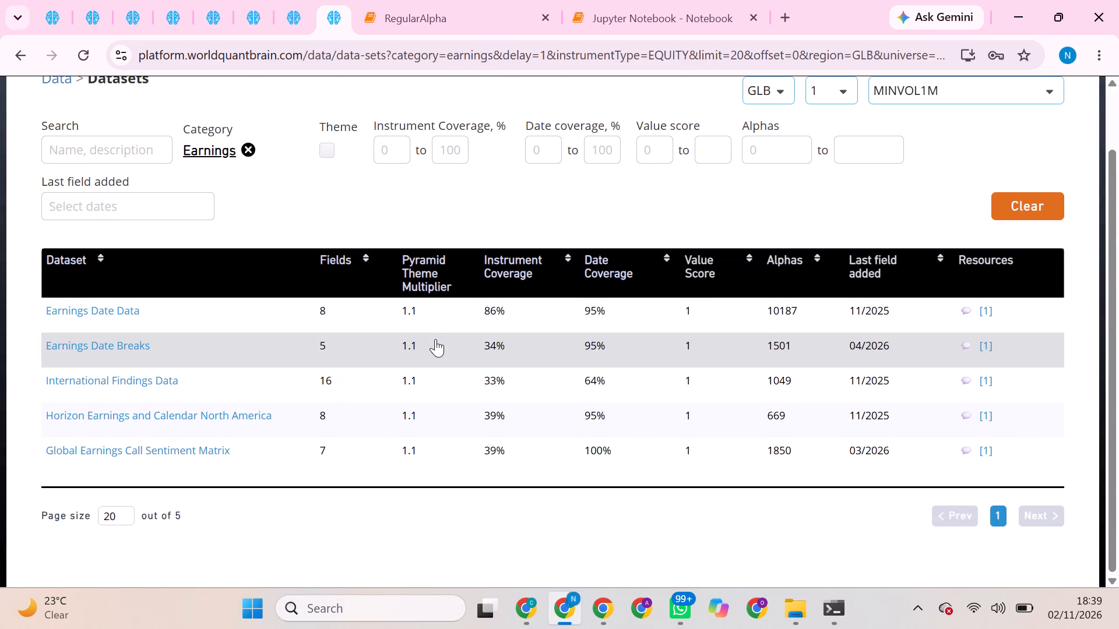
click(403, 385)
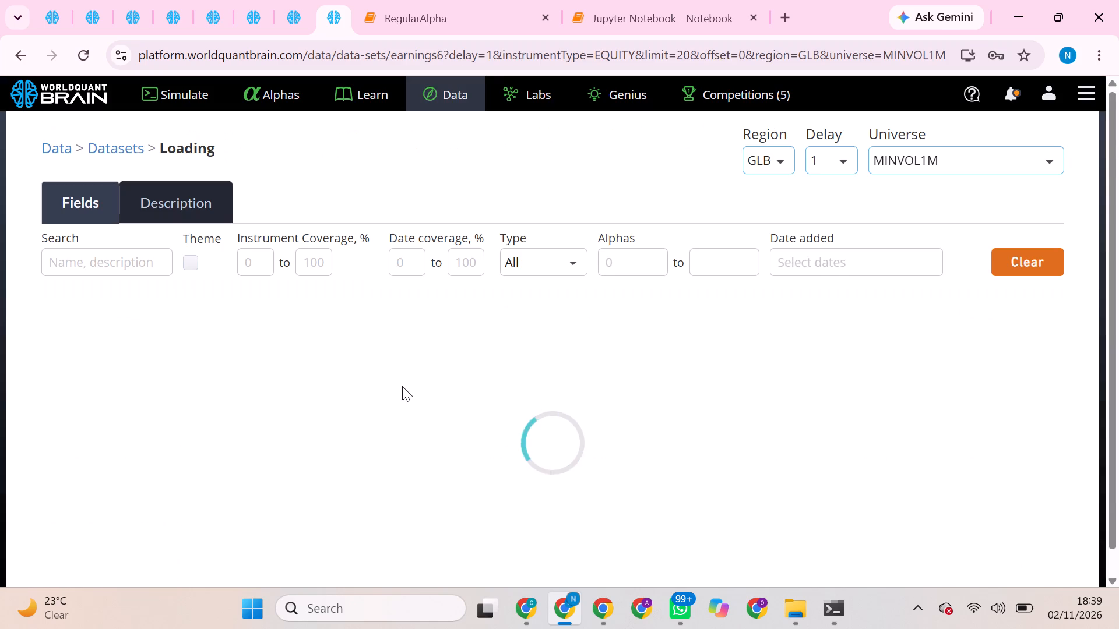
click(189, 204)
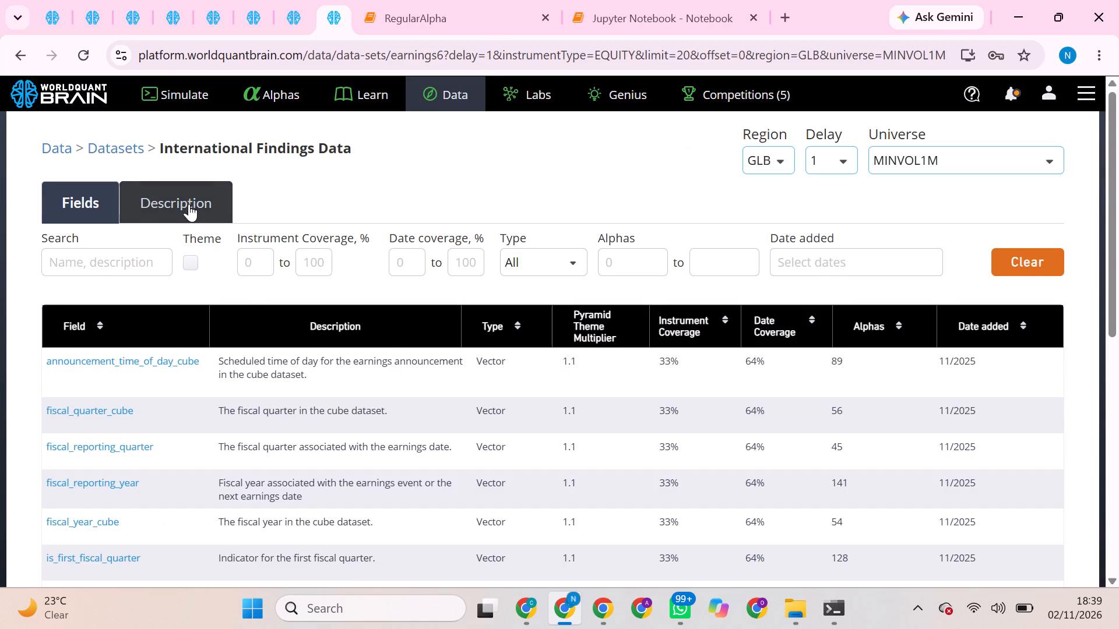
click(196, 314)
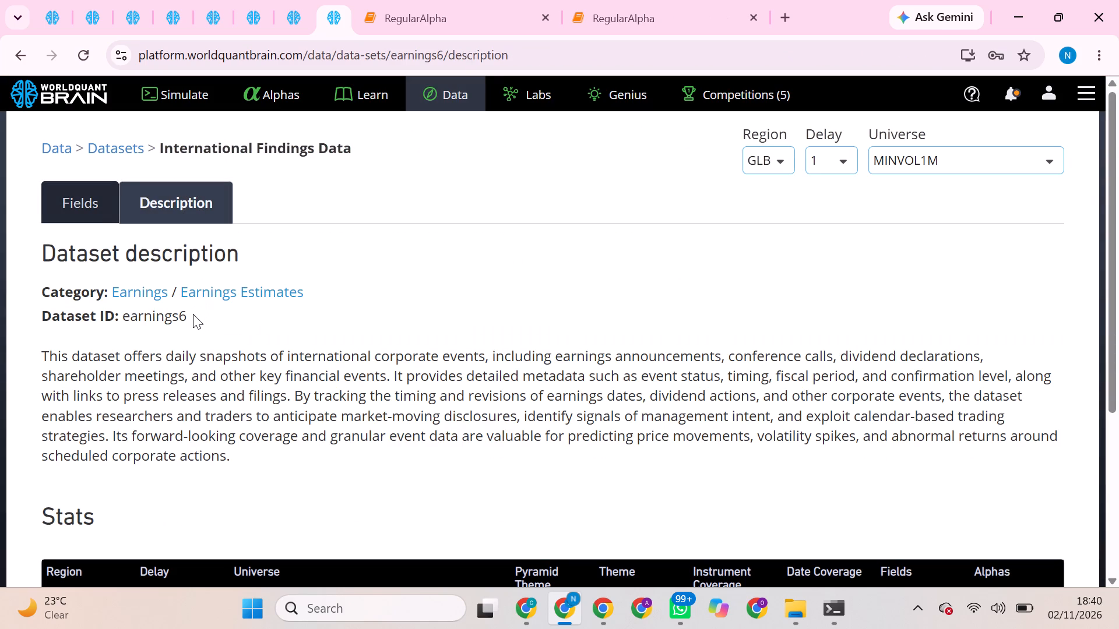
Return to the RegularAlpha notebook and locate the Step 1 cell with the region, universe and dataset parameters.
click(55, 0)
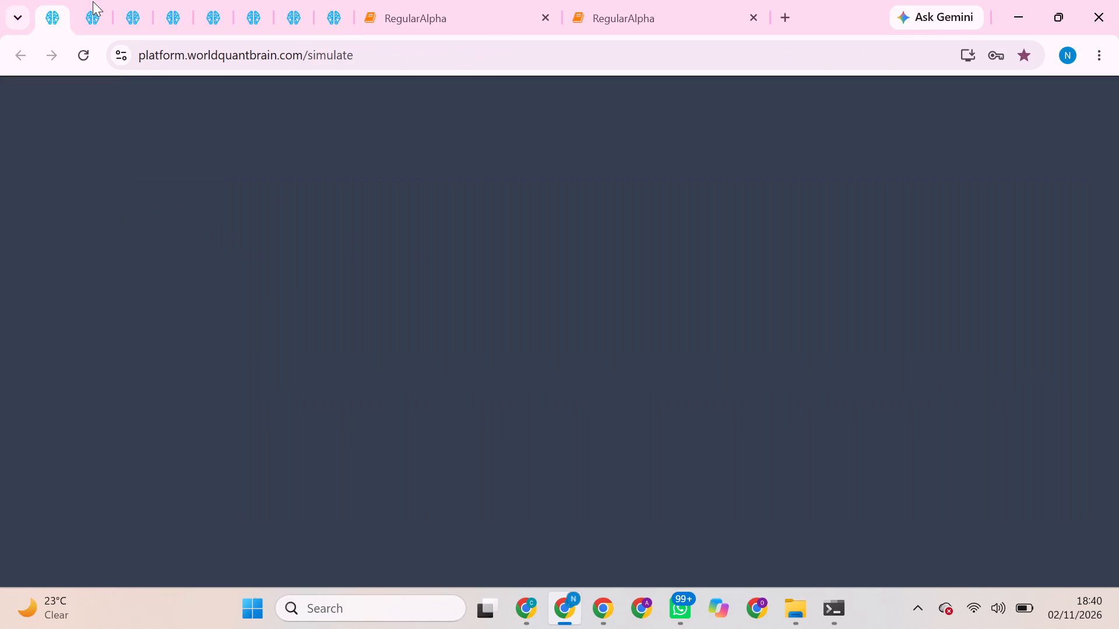
click(365, 8)
scroll(323, 365, up, 2)
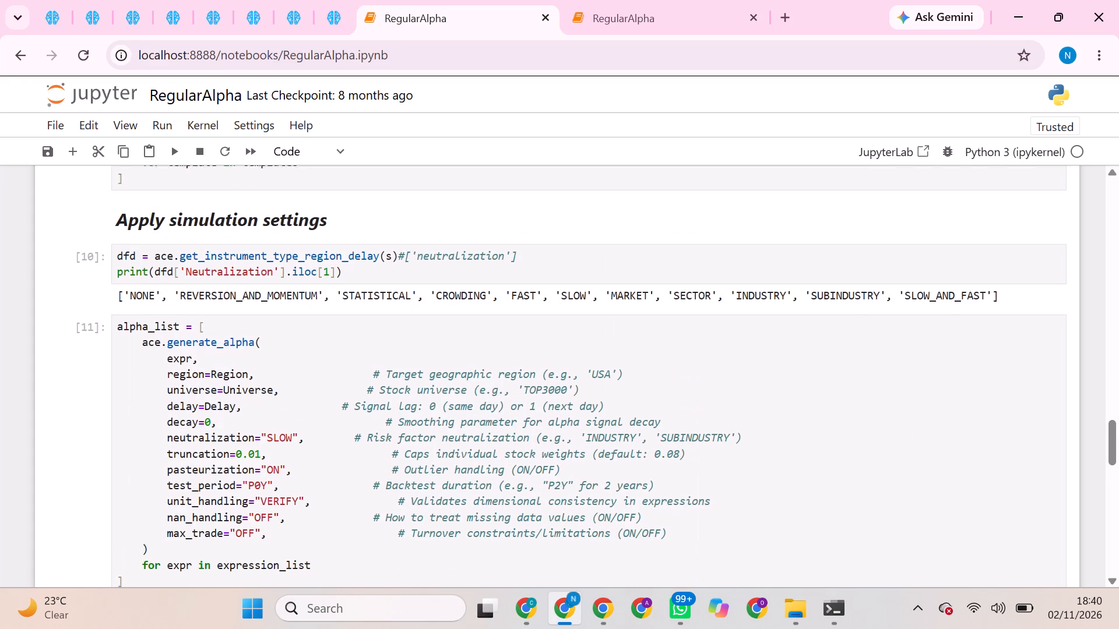
scroll(322, 365, up, 15)
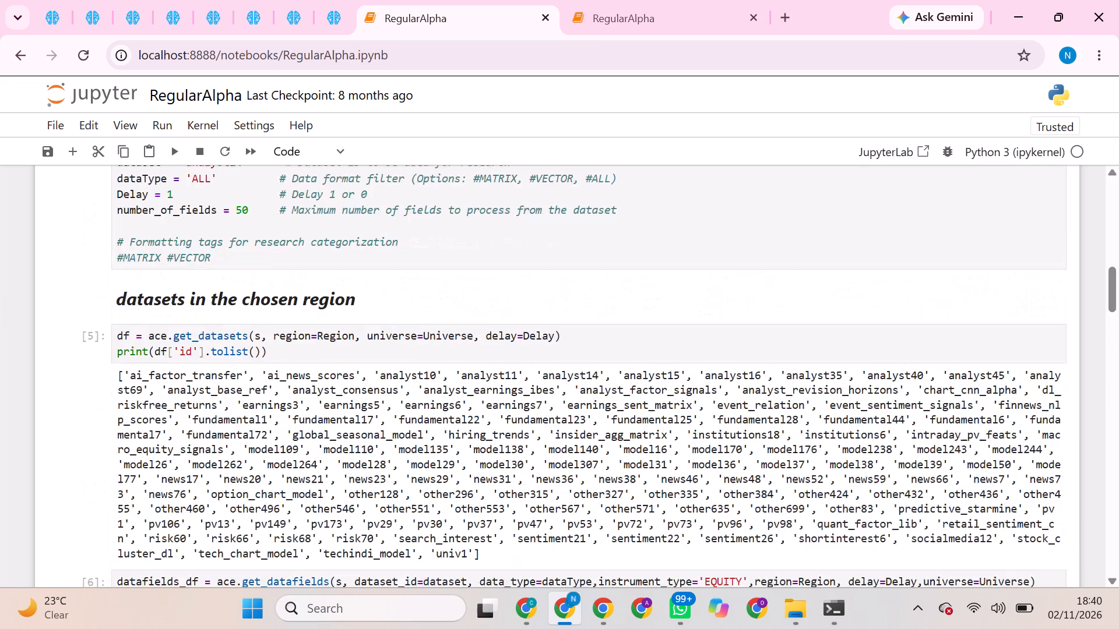
scroll(322, 365, up, 13)
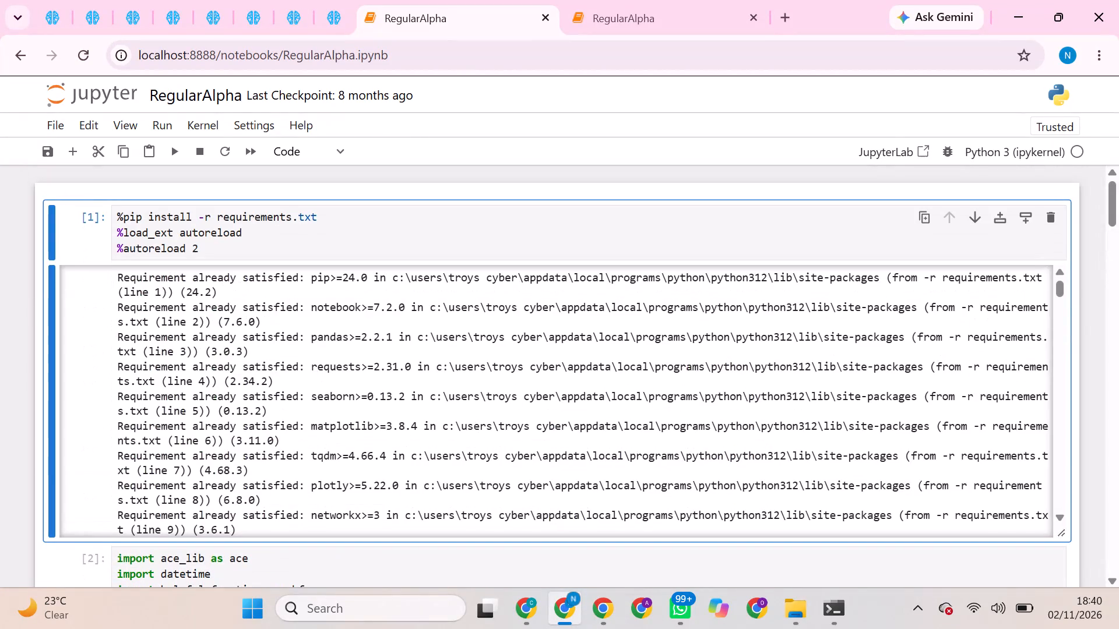
scroll(367, 566, down, 6)
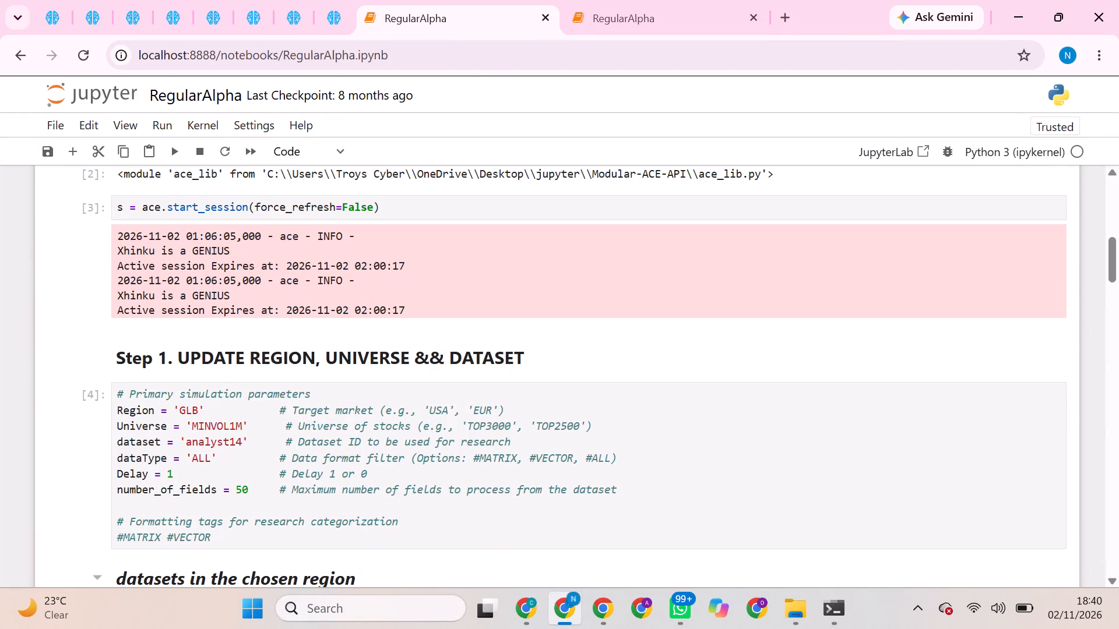
Set the dataset parameter in the Step 1 primary simulation parameters cell to 'earnings6'.
double_click(231, 445)
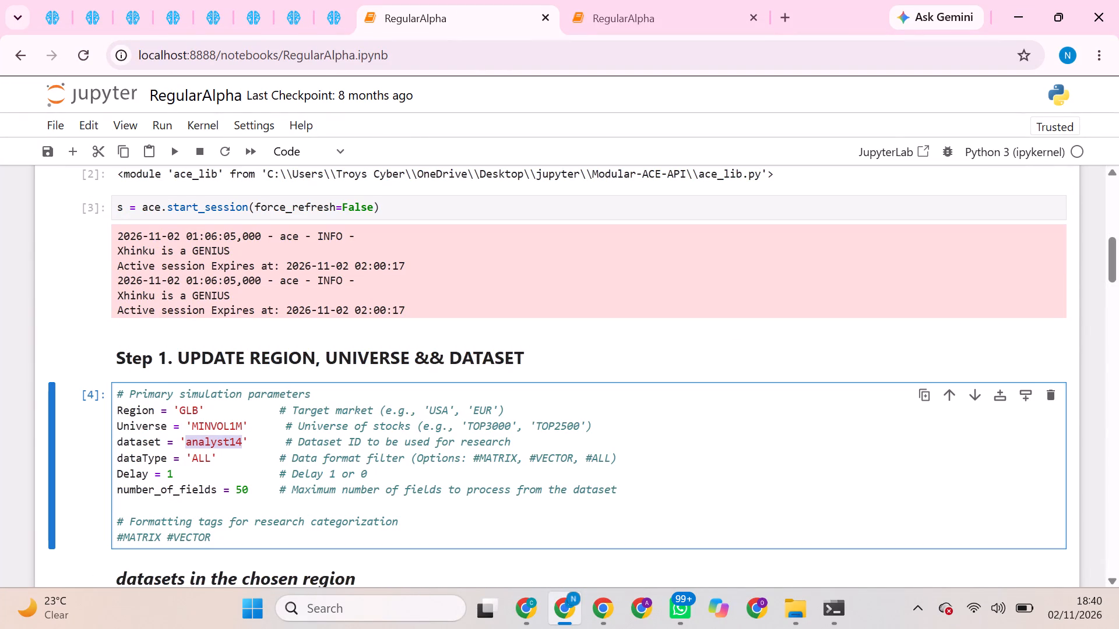
key(ctrl+v)
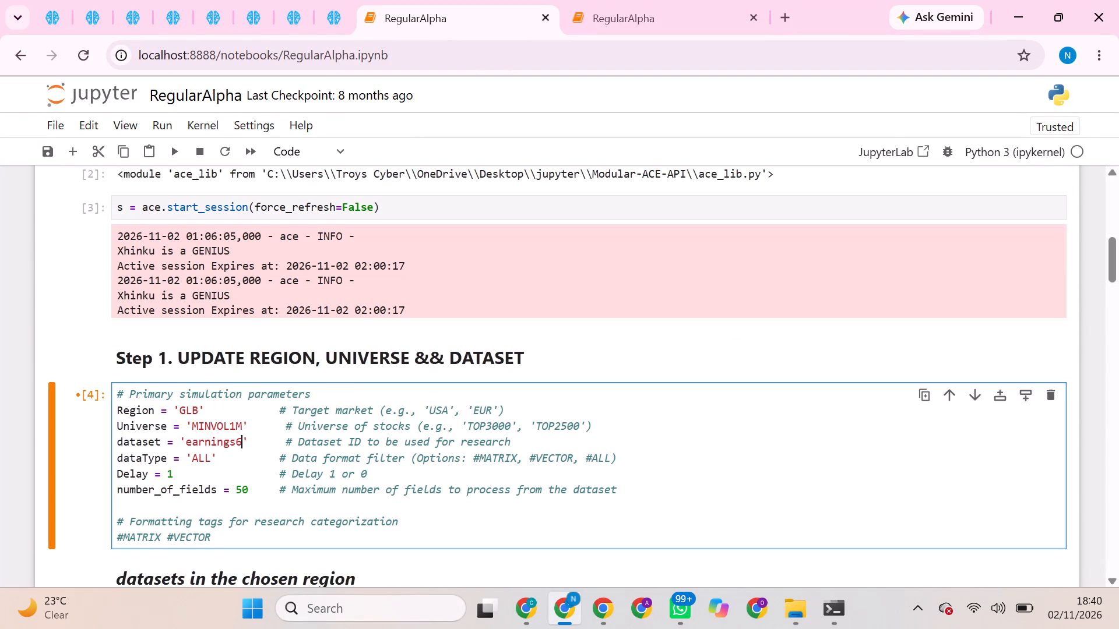
Restart the notebook's kernel and run all cells.
scroll(310, 433, down, 11)
scroll(277, 467, down, 11)
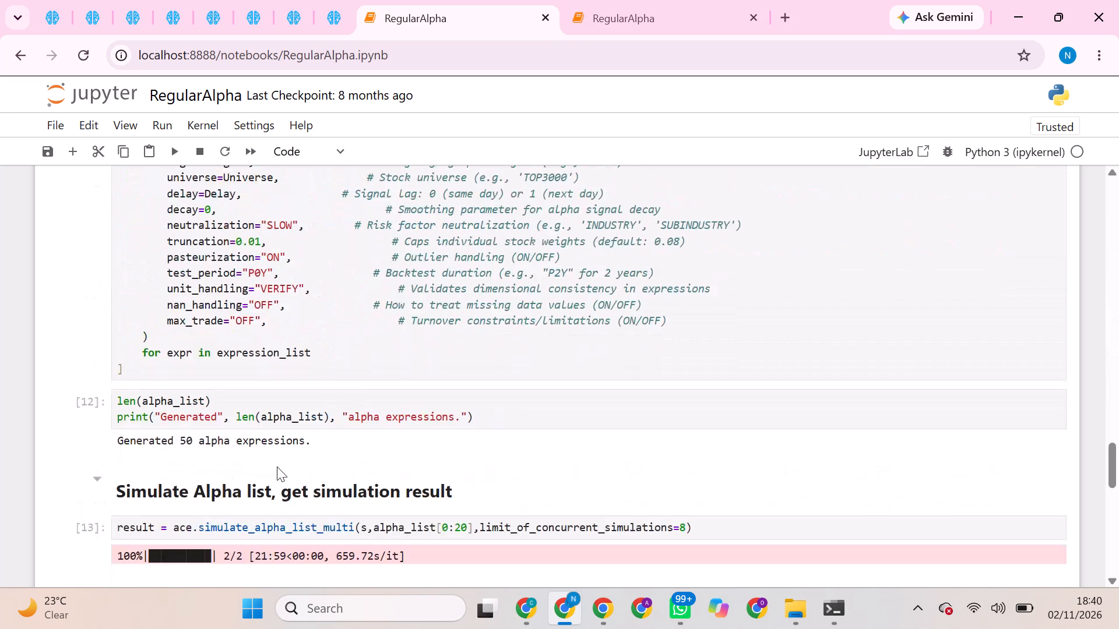
scroll(277, 467, down, 6)
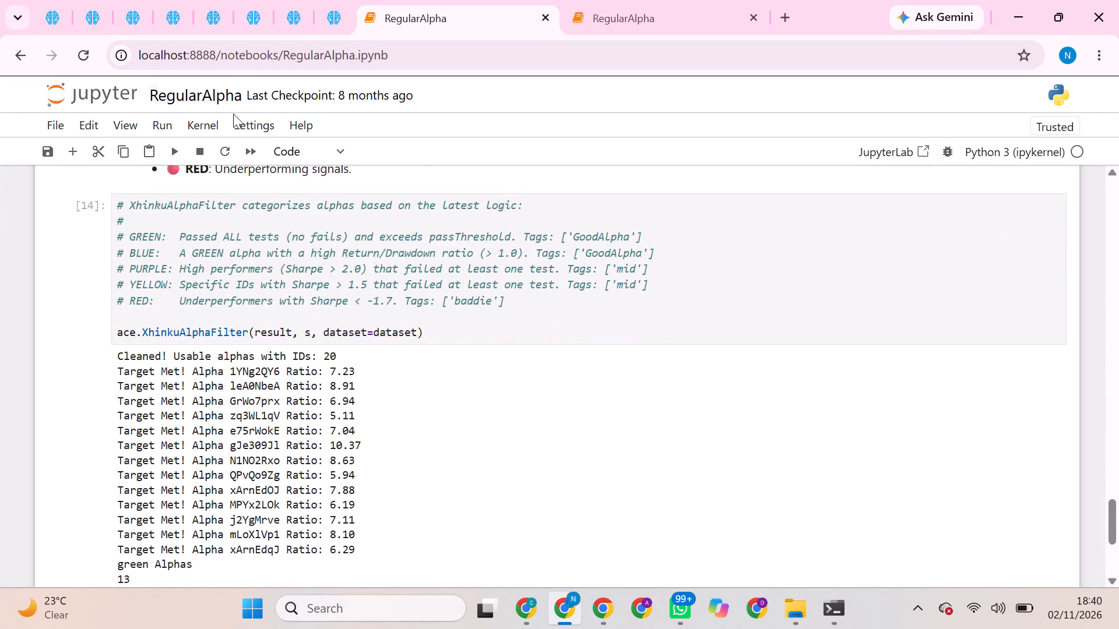
click(215, 121)
click(302, 247)
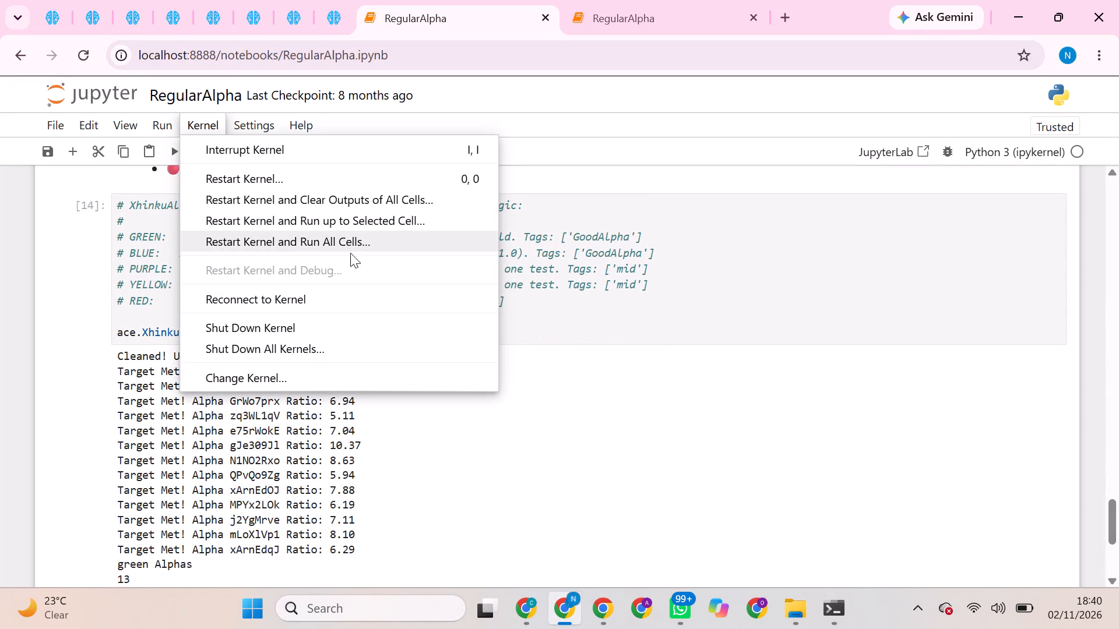
click(738, 381)
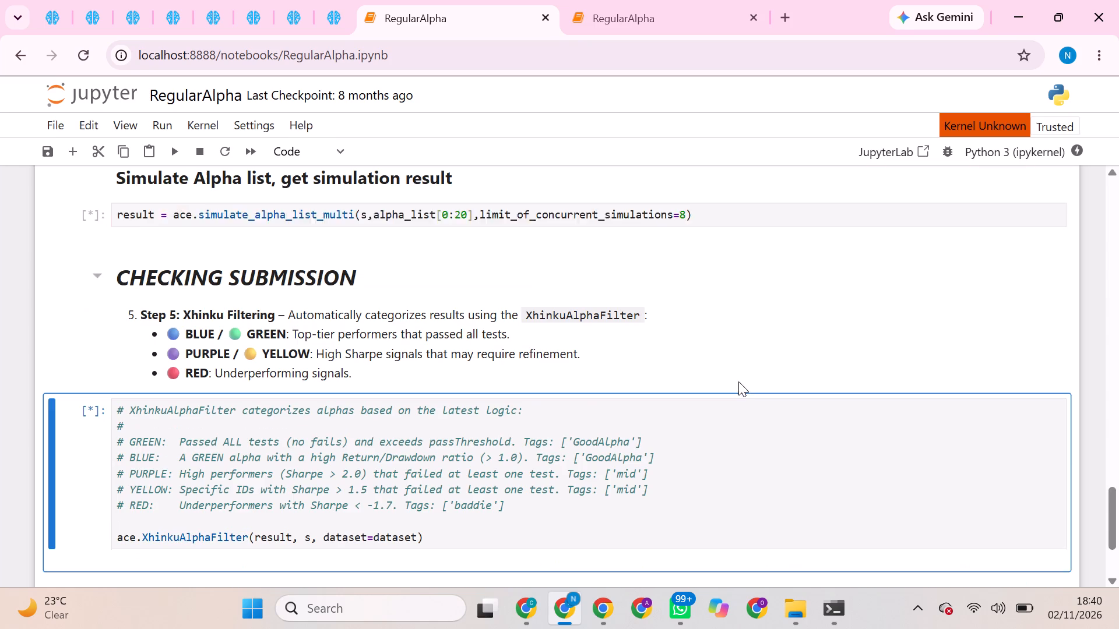
Look over the notebook from the requirements install cell down to the XhinkuAlphaFilter cell to check execution progress.
scroll(758, 448, up, 3)
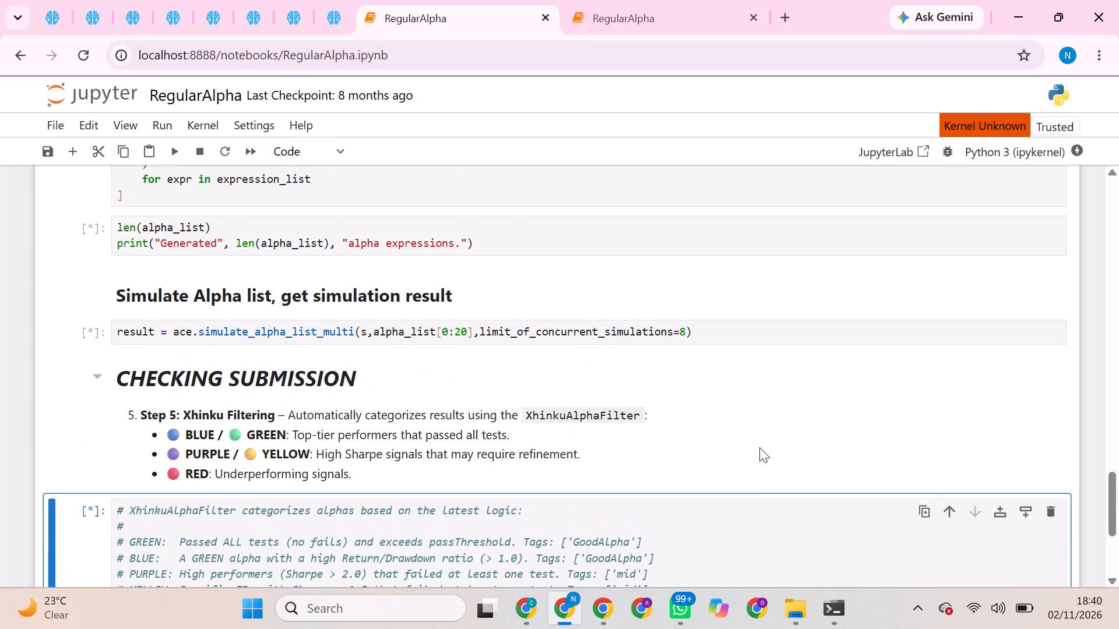
scroll(759, 447, up, 19)
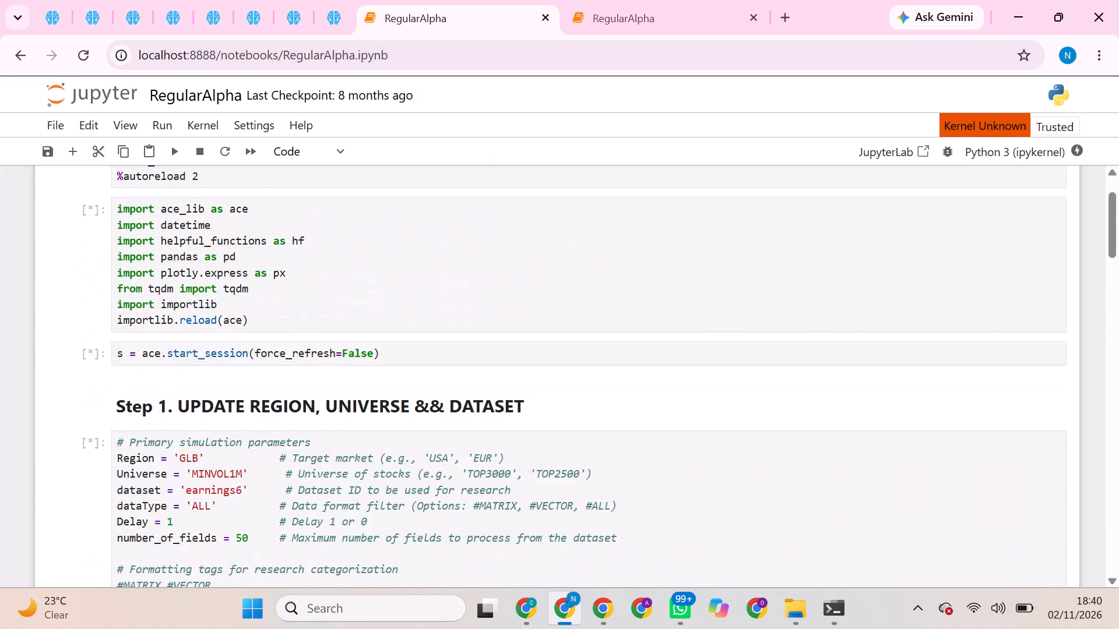
scroll(759, 447, up, 14)
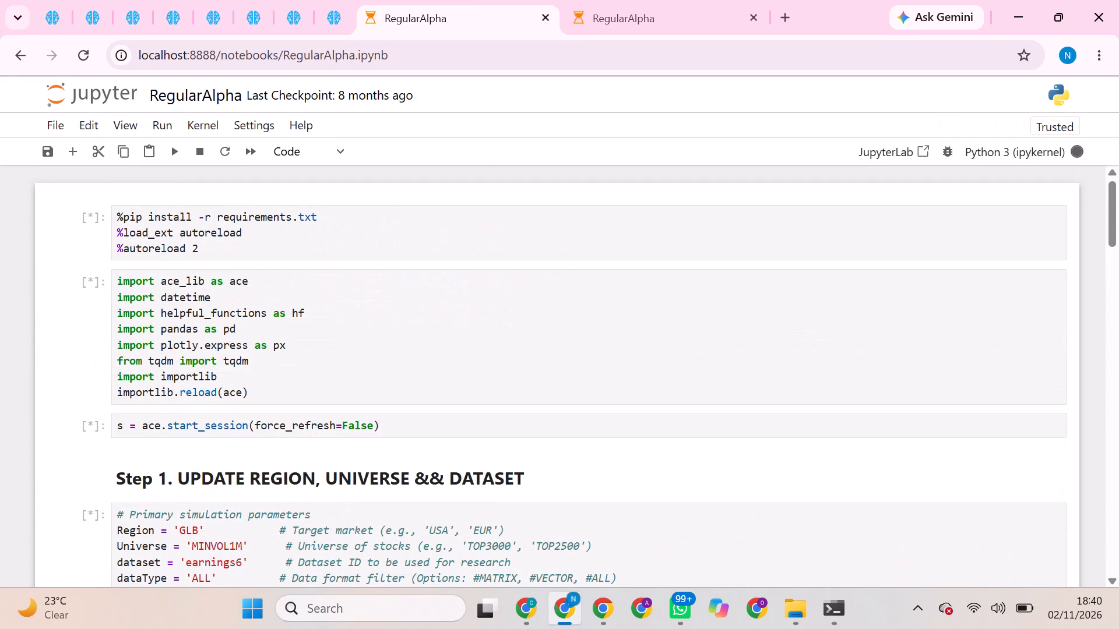
scroll(545, 347, down, 14)
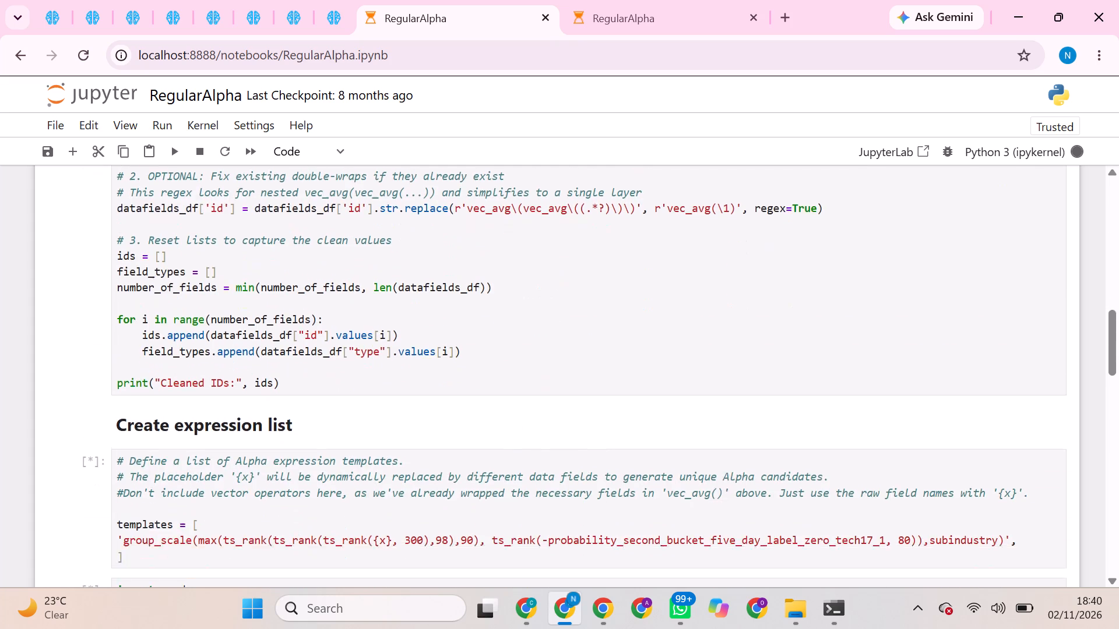
scroll(539, 373, down, 15)
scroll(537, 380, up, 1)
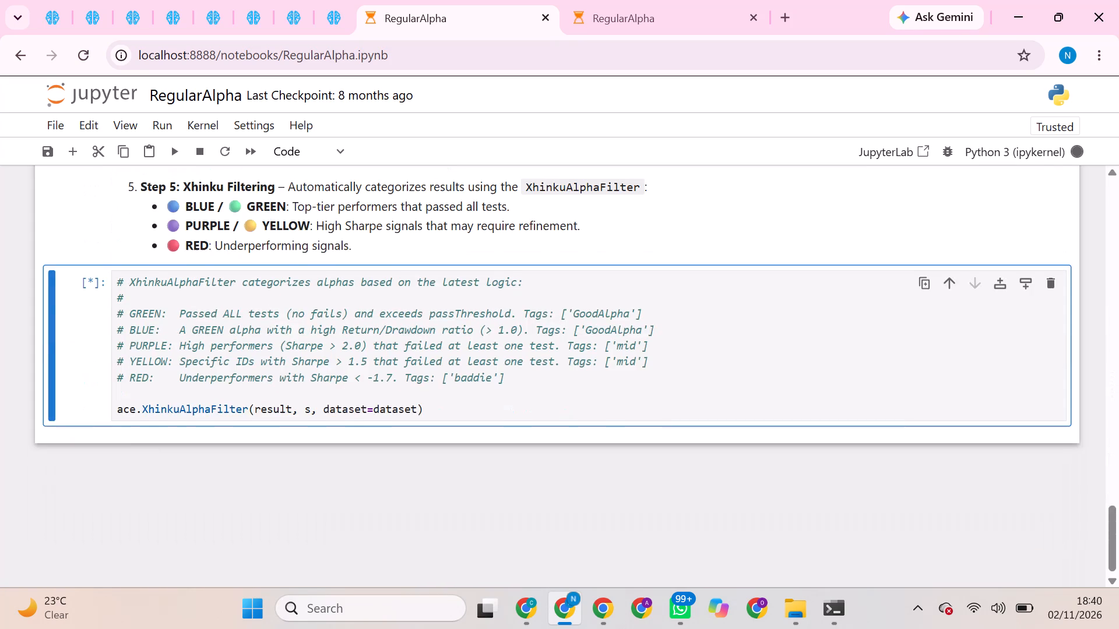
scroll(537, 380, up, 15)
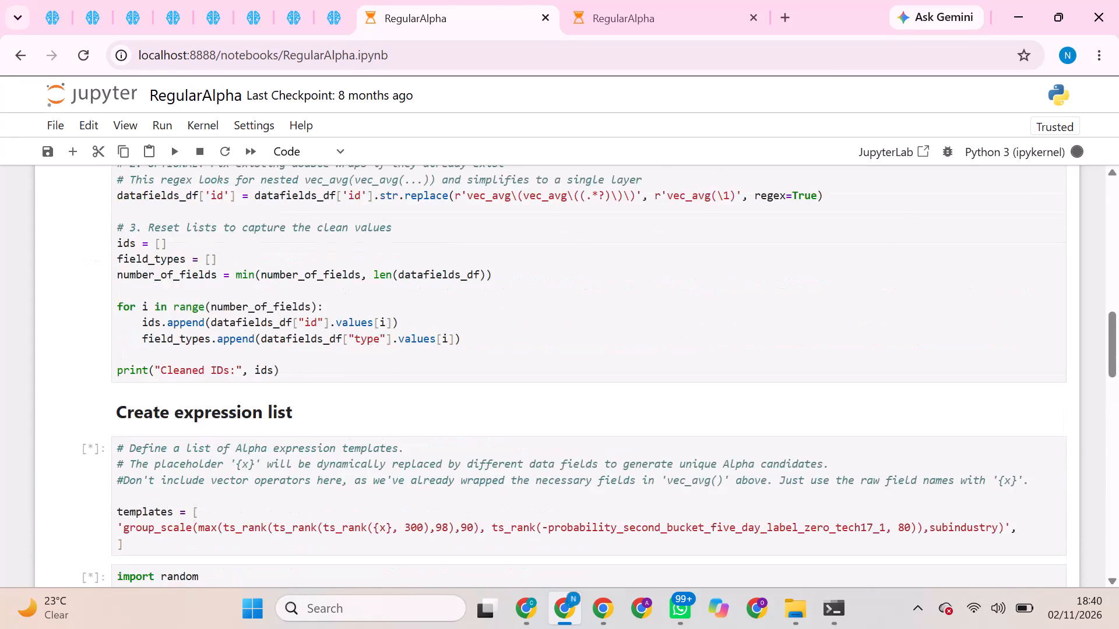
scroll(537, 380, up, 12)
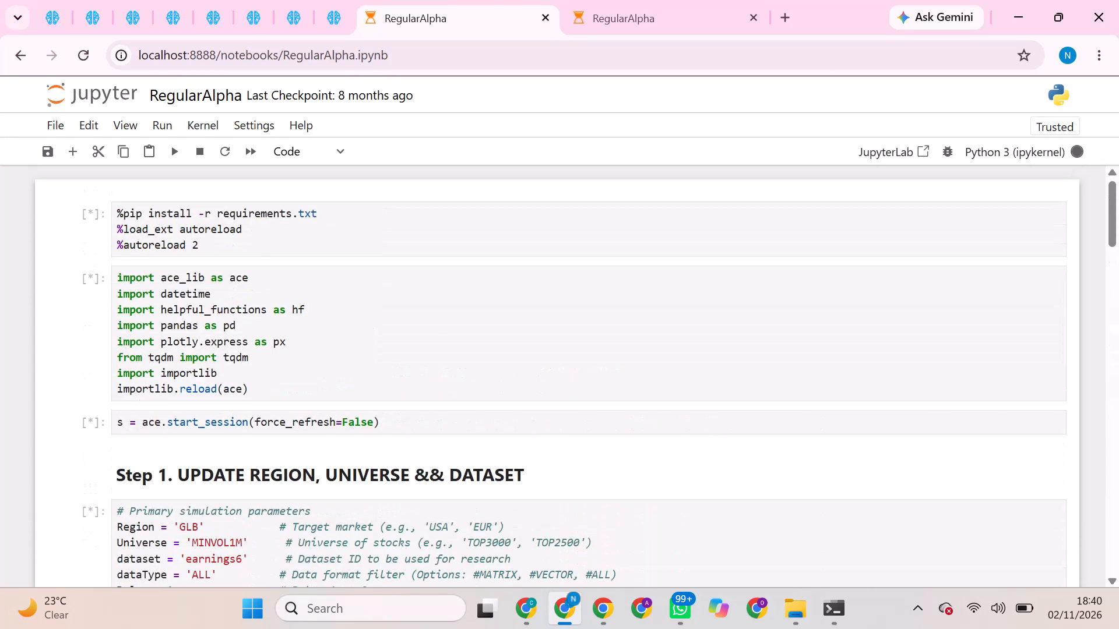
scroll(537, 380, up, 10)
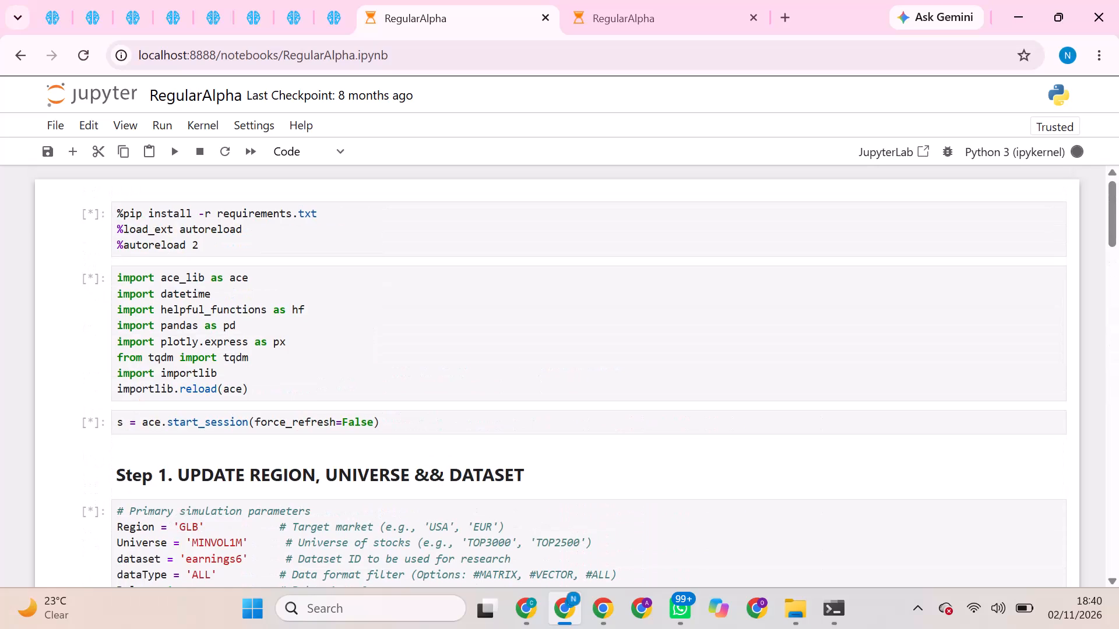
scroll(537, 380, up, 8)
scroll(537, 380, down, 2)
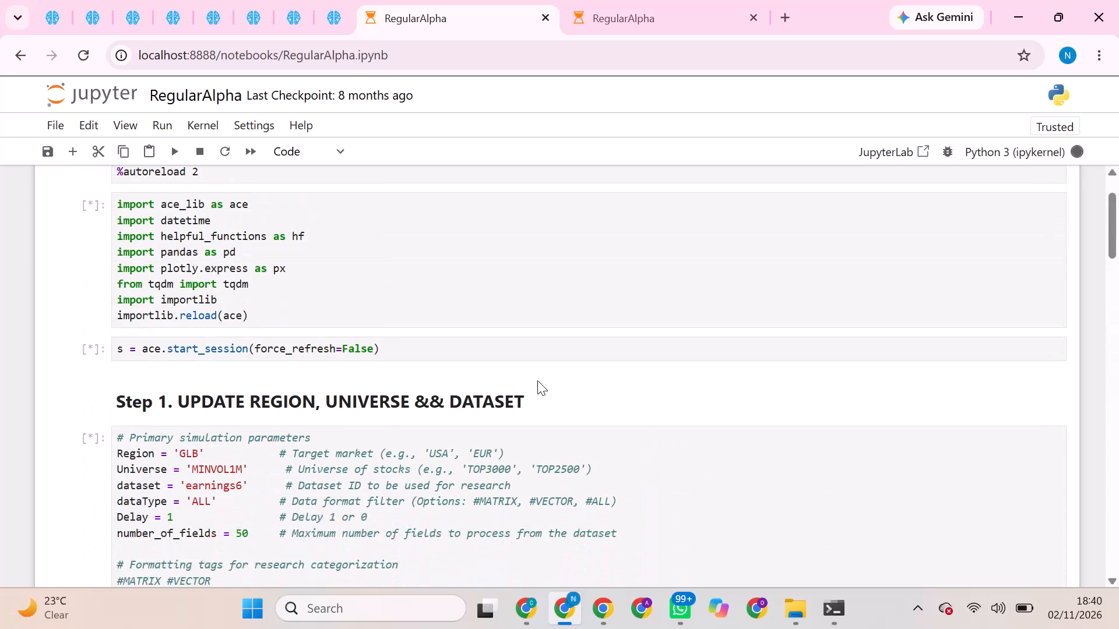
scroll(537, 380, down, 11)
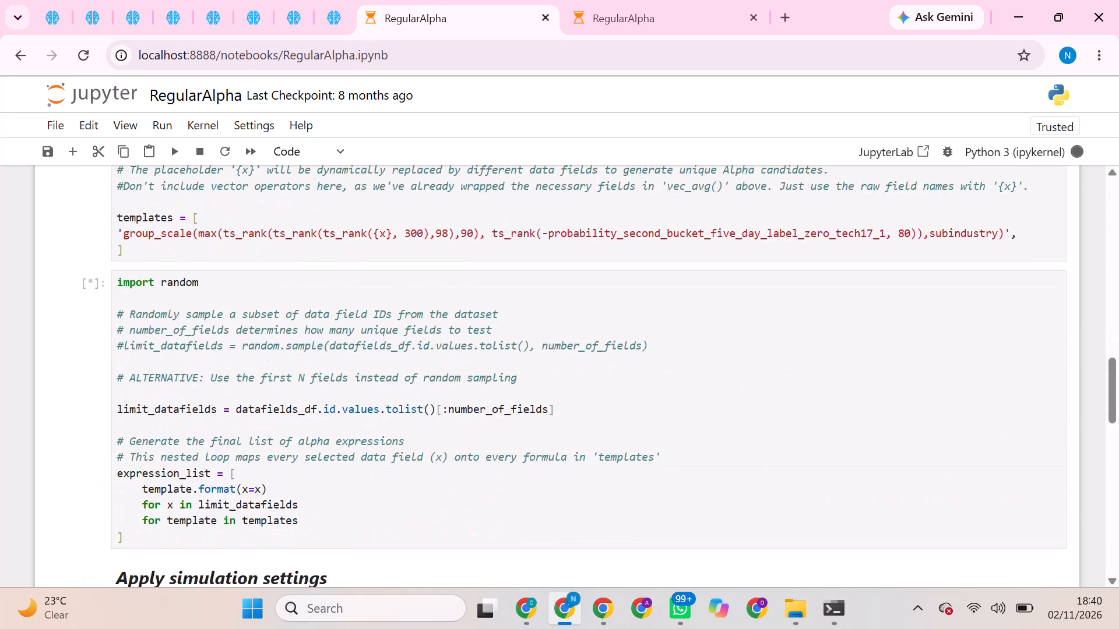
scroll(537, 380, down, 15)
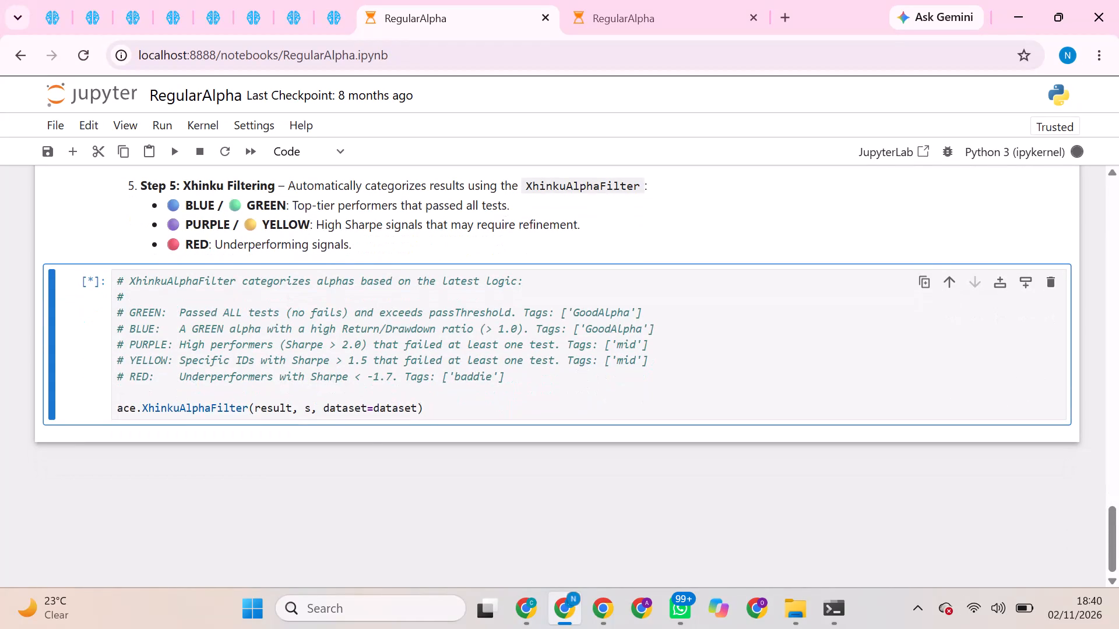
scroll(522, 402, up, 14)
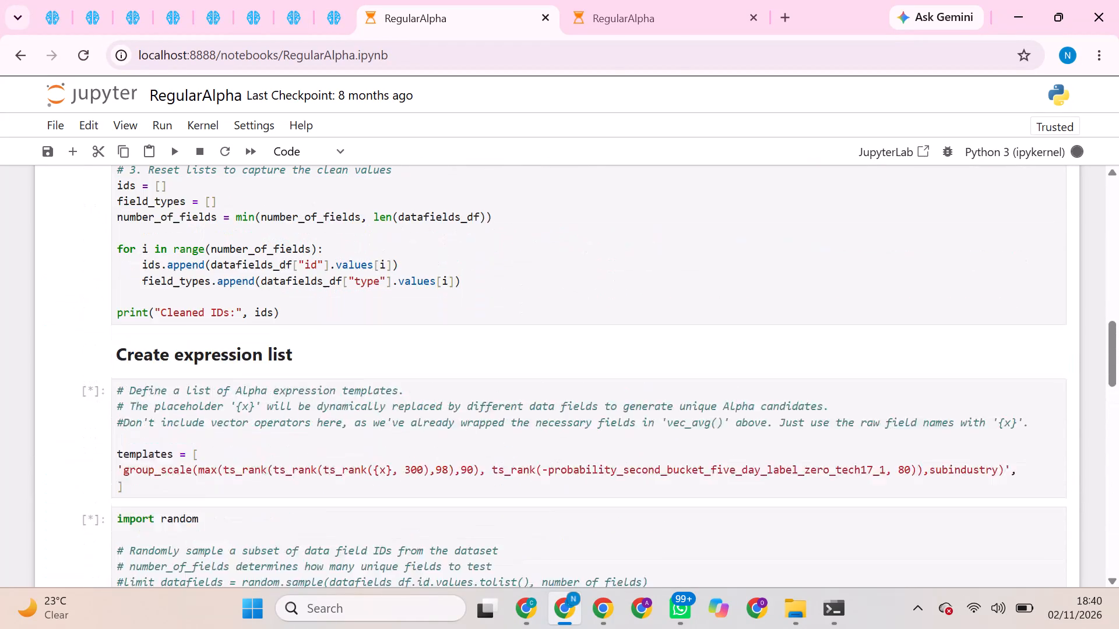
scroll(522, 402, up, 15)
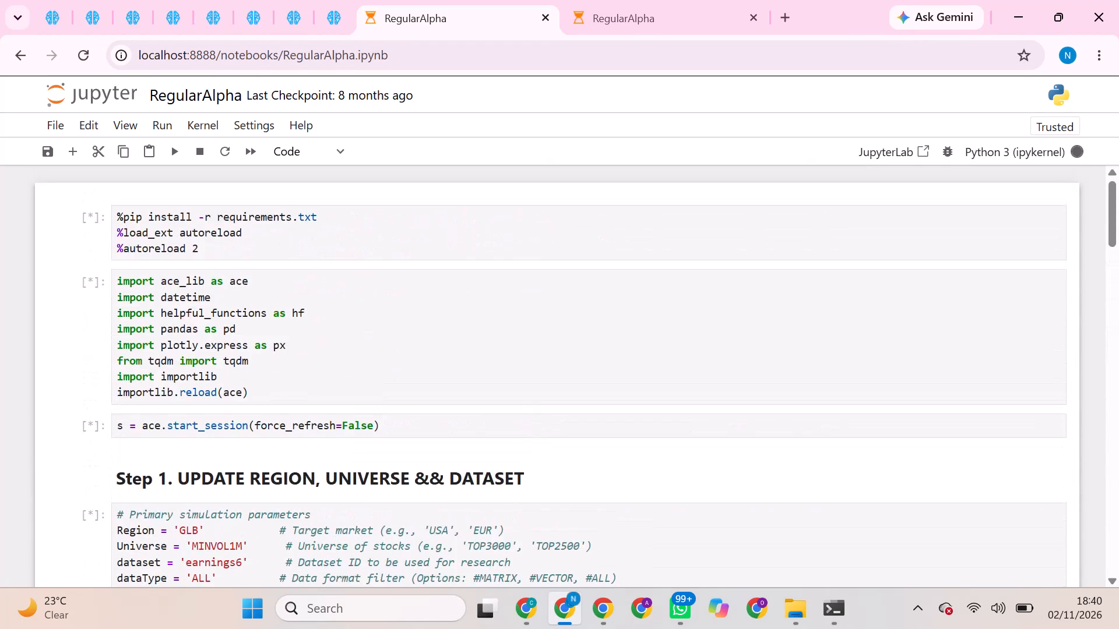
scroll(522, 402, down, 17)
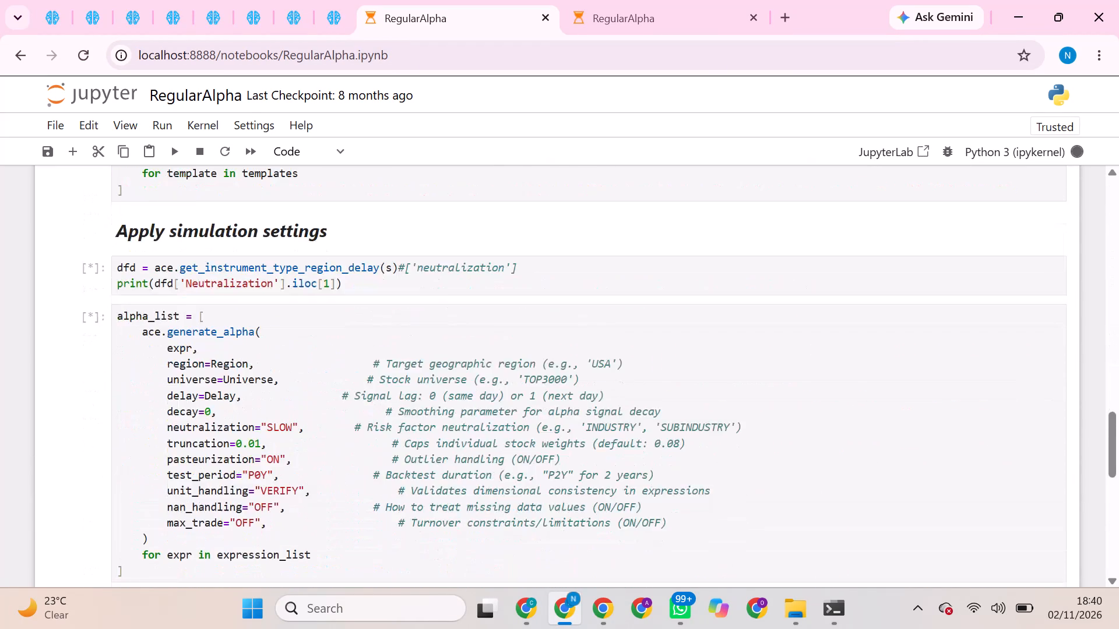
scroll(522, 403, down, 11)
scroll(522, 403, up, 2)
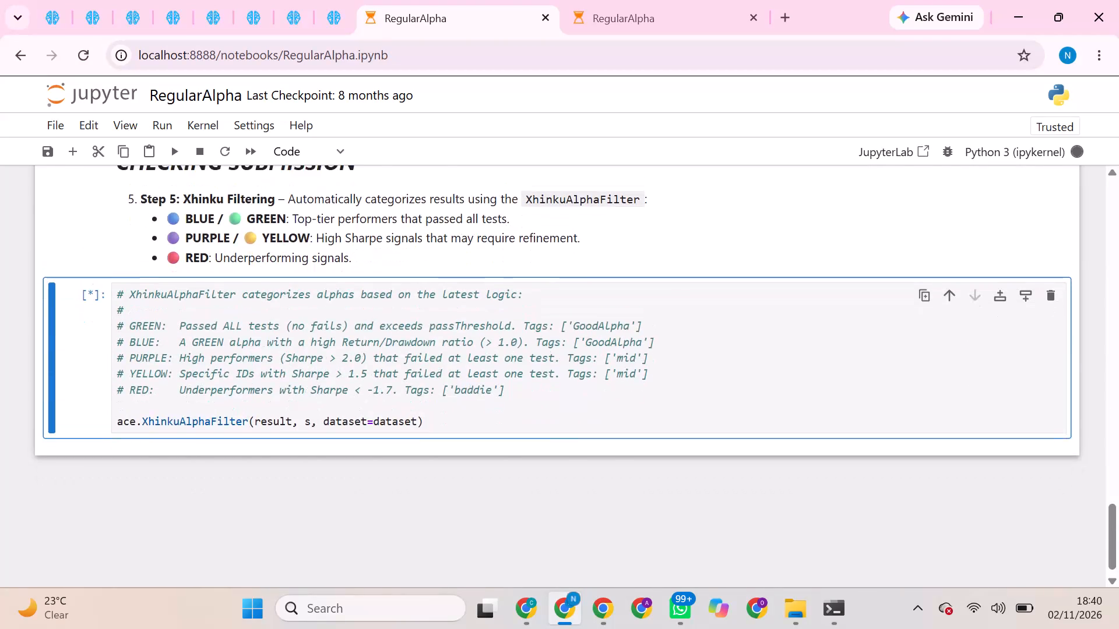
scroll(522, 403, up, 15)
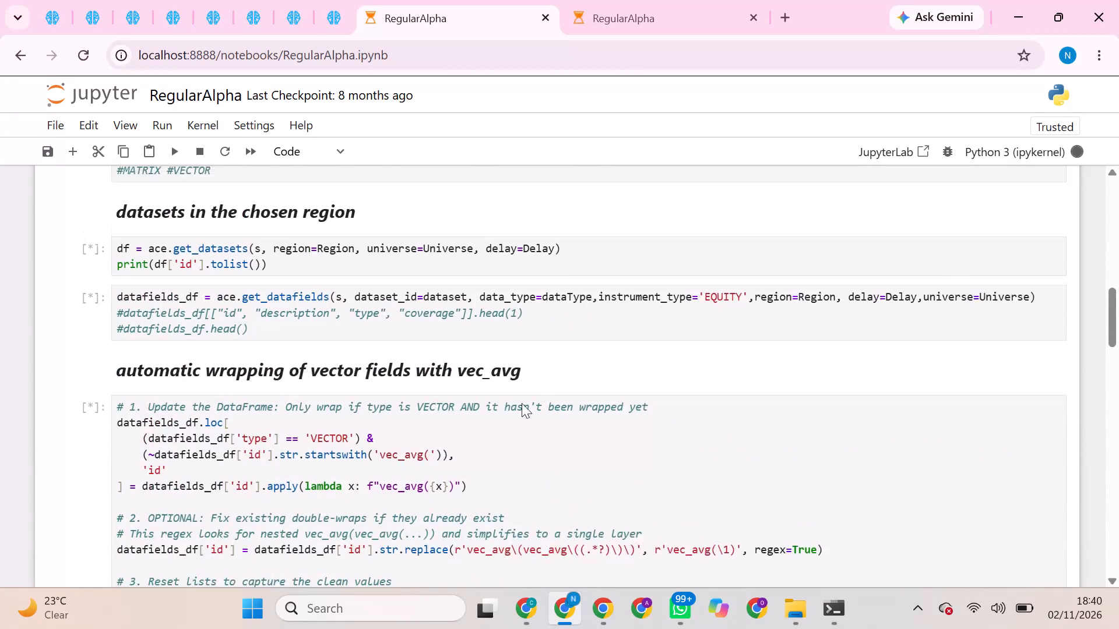
Examine the requirements install output and the execution status of the cells down to the XhinkuAlphaFilter cell.
scroll(522, 403, up, 11)
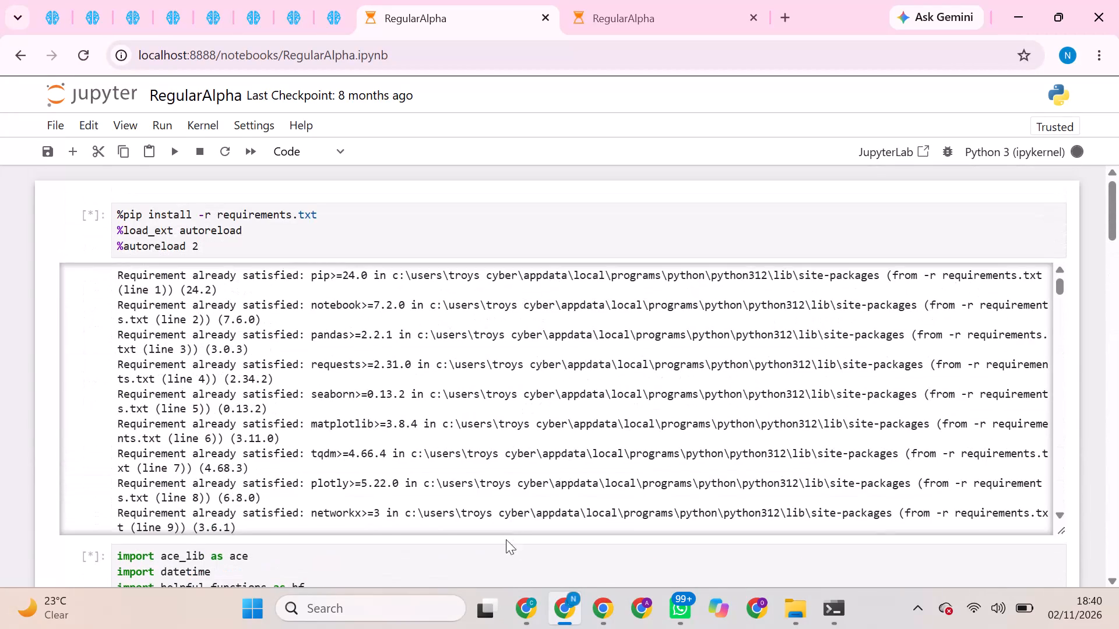
scroll(507, 532, down, 11)
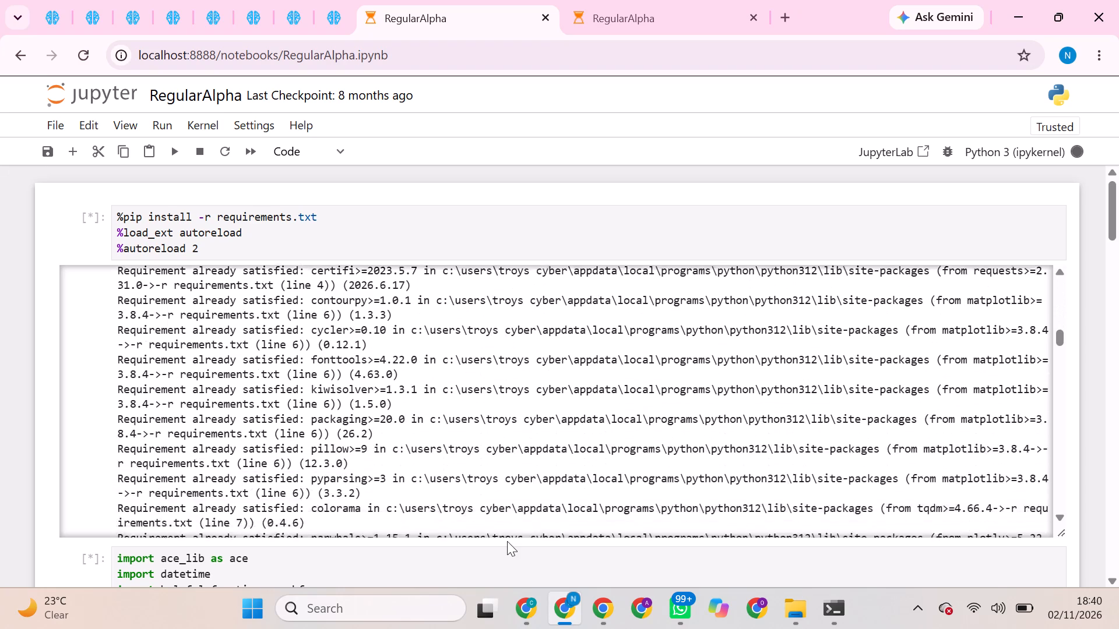
scroll(507, 541, down, 11)
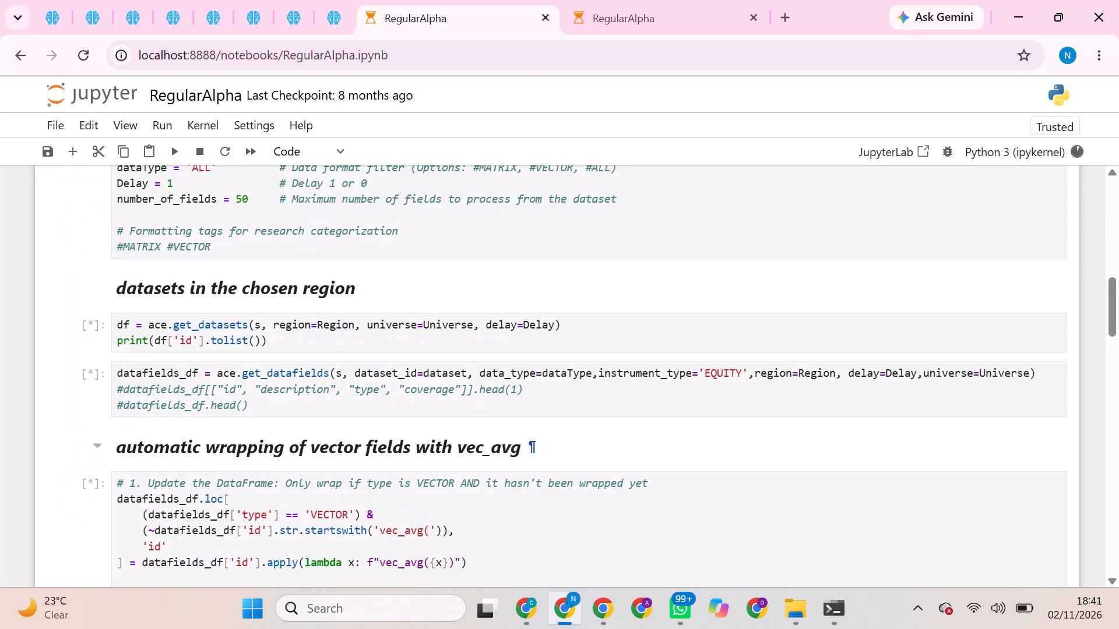
scroll(512, 539, down, 9)
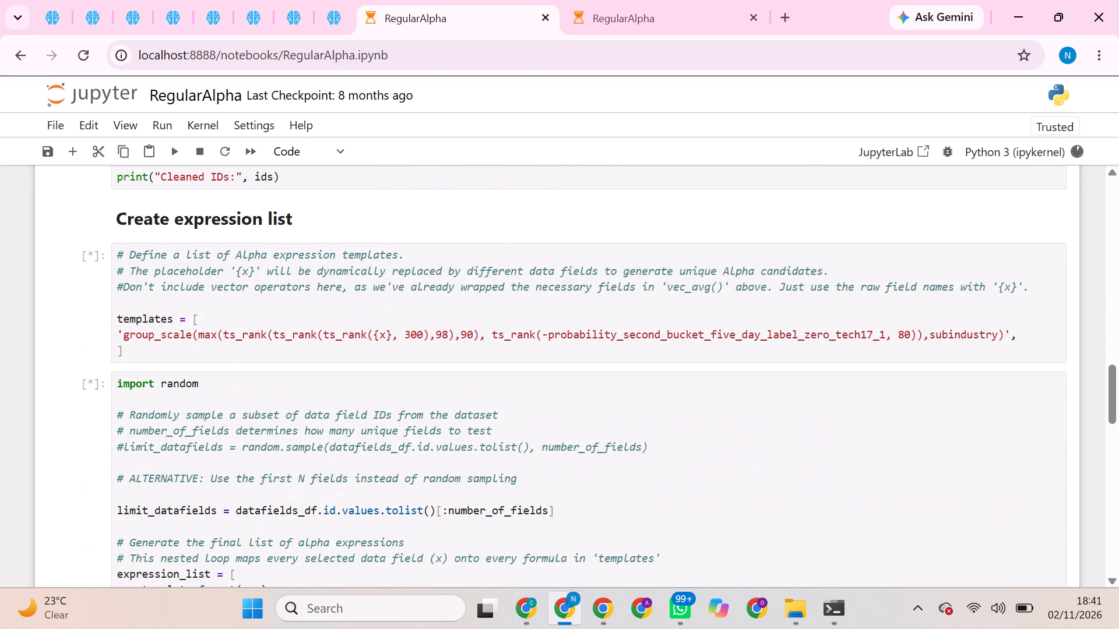
scroll(509, 532, down, 7)
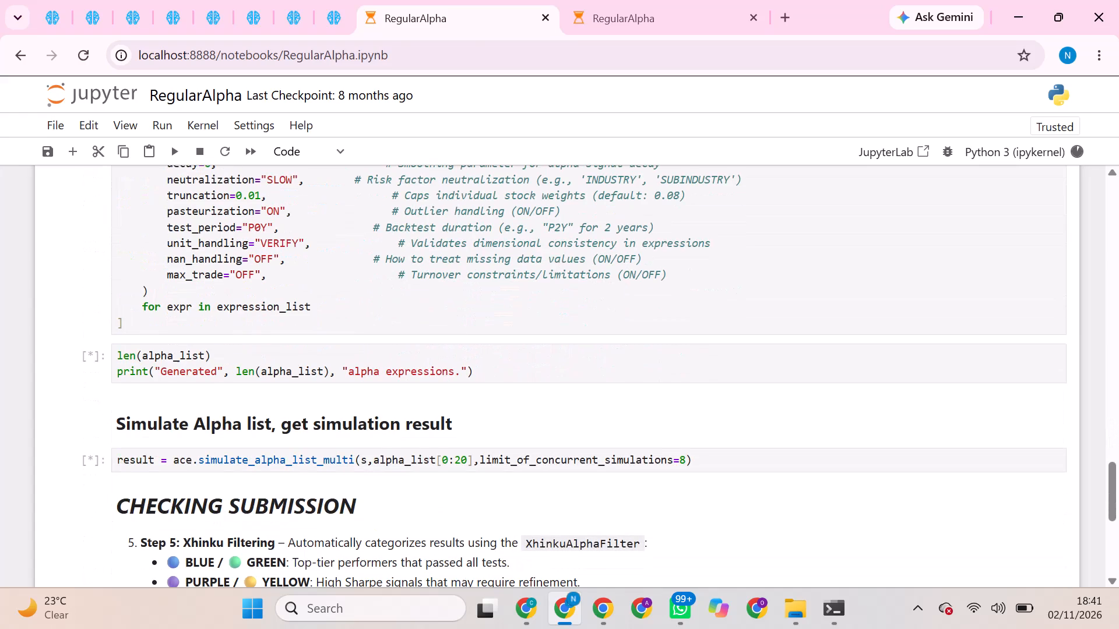
scroll(509, 532, down, 8)
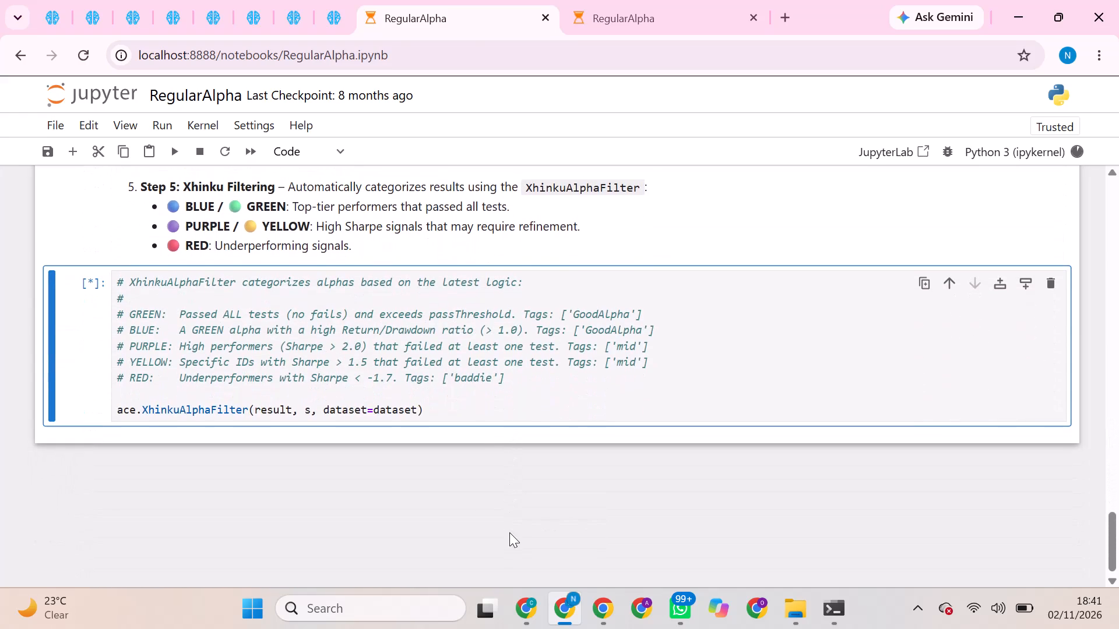
scroll(516, 500, up, 2)
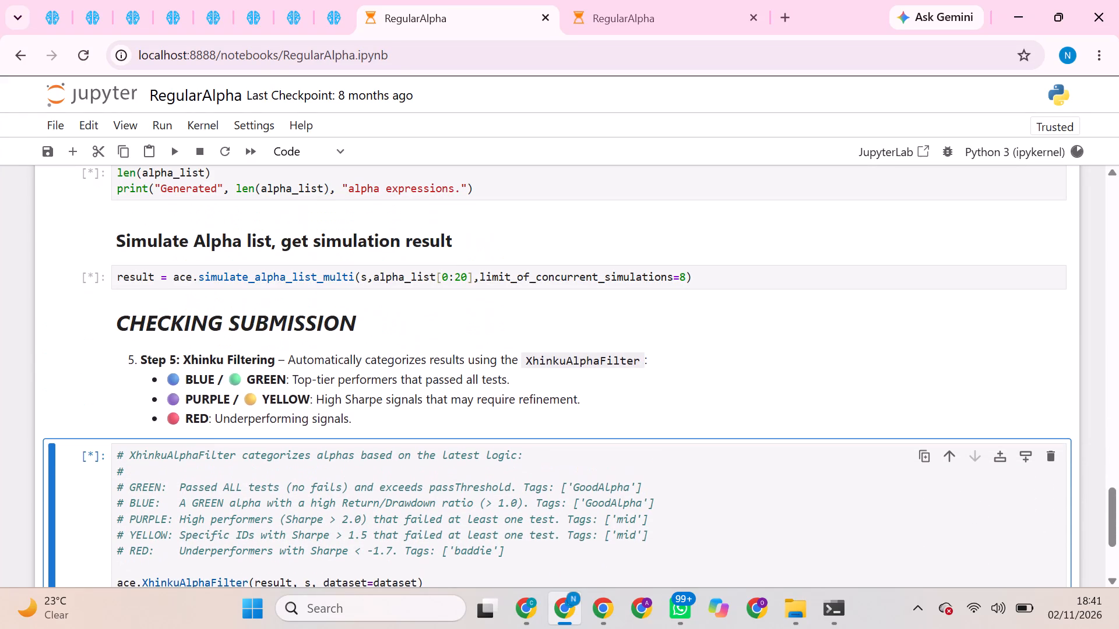
scroll(516, 500, up, 14)
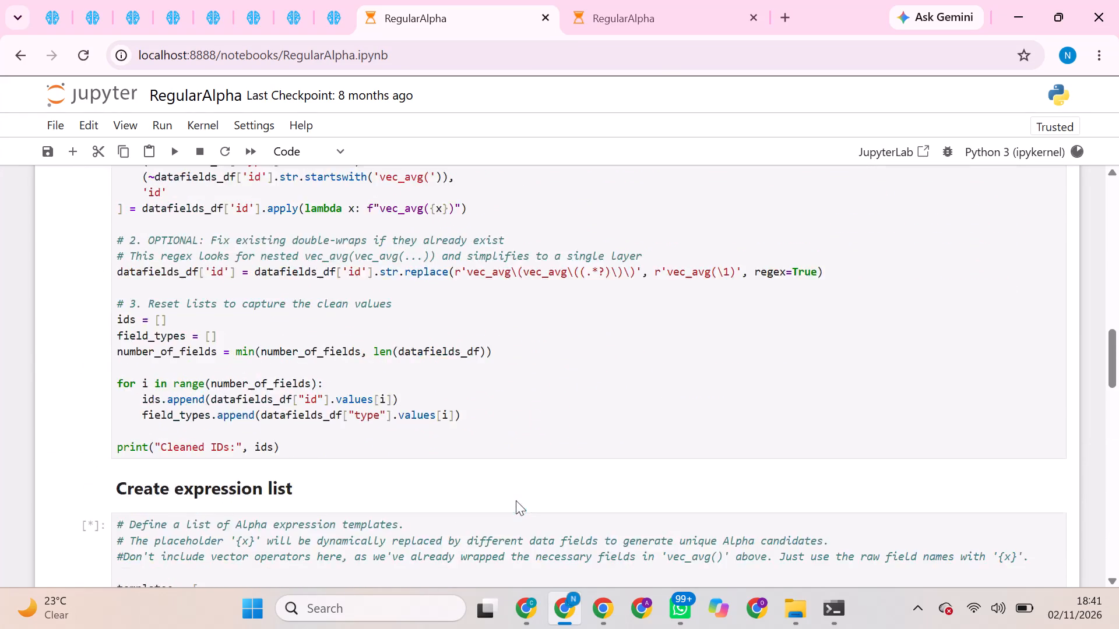
scroll(516, 500, up, 16)
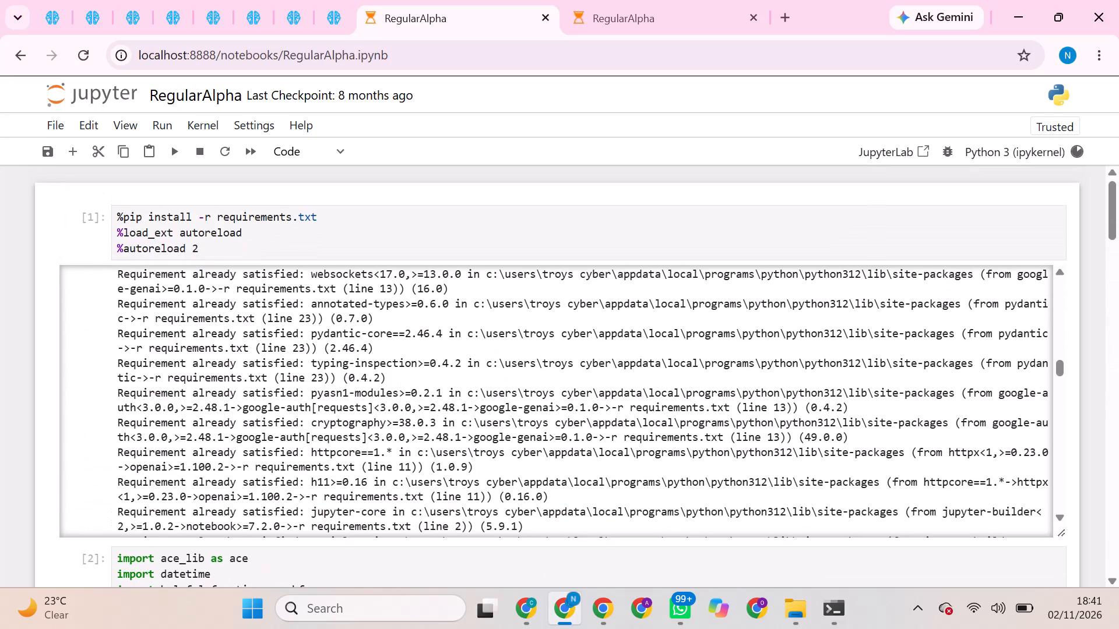
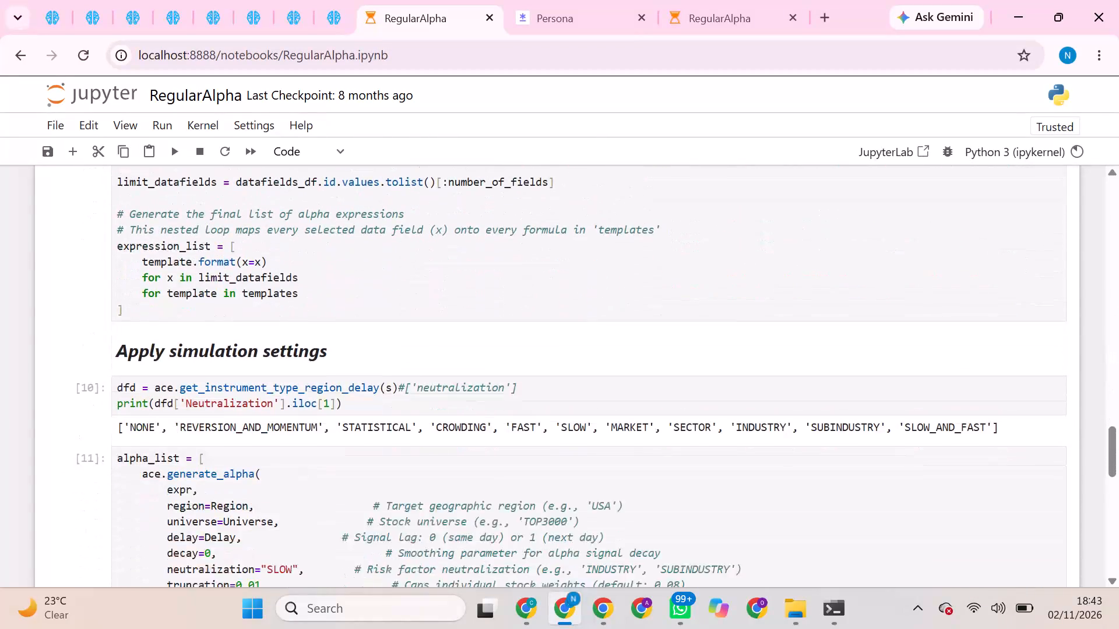
scroll(783, 478, down, 5)
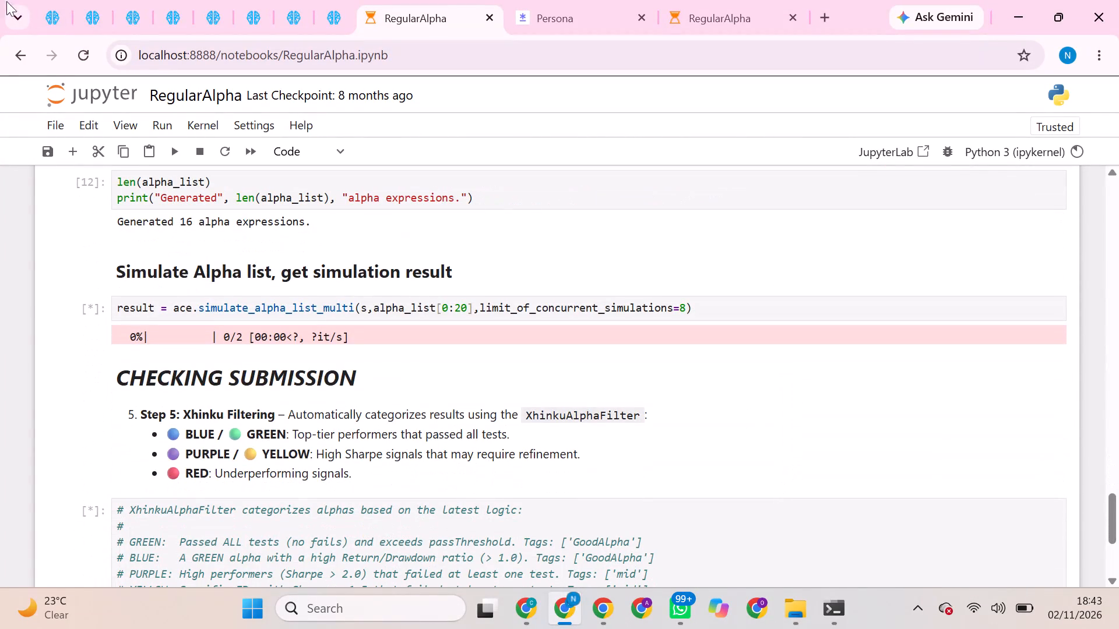
Switch to the WorldQuant BRAIN simulate page and close the Simulation 3 and Simulation 1 tabs, discarding the unsimulated code.
click(63, 6)
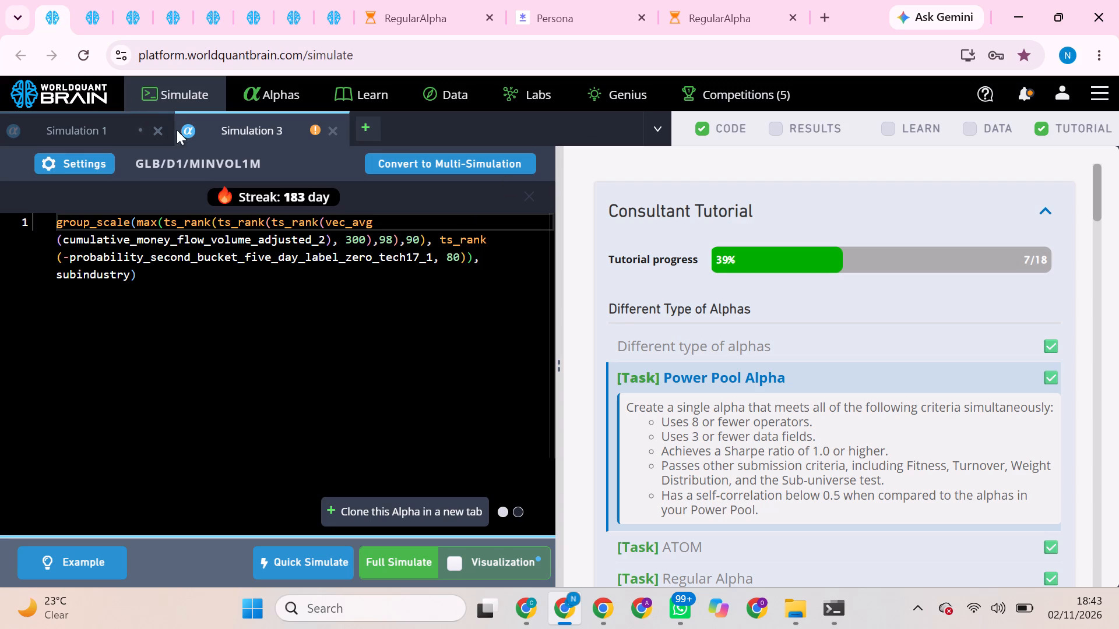
click(331, 128)
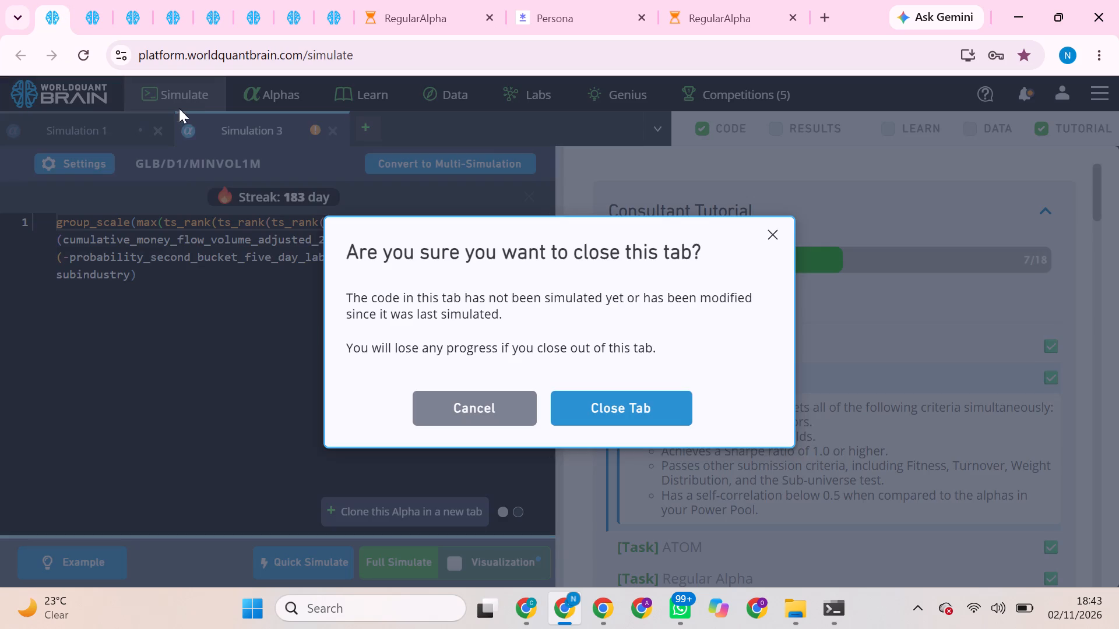
click(768, 238)
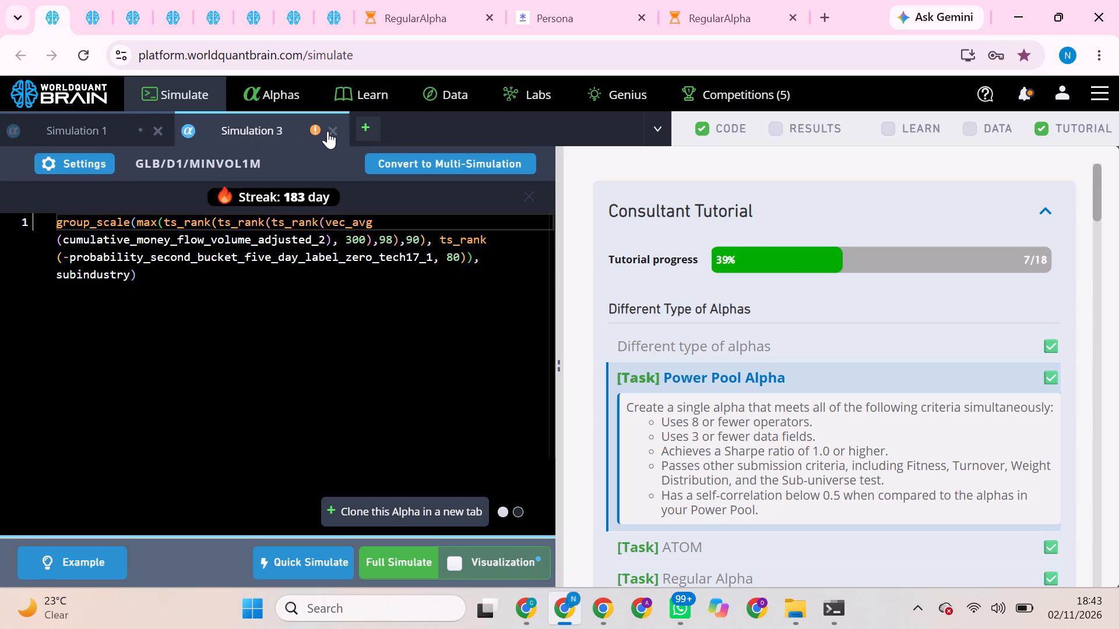
click(330, 130)
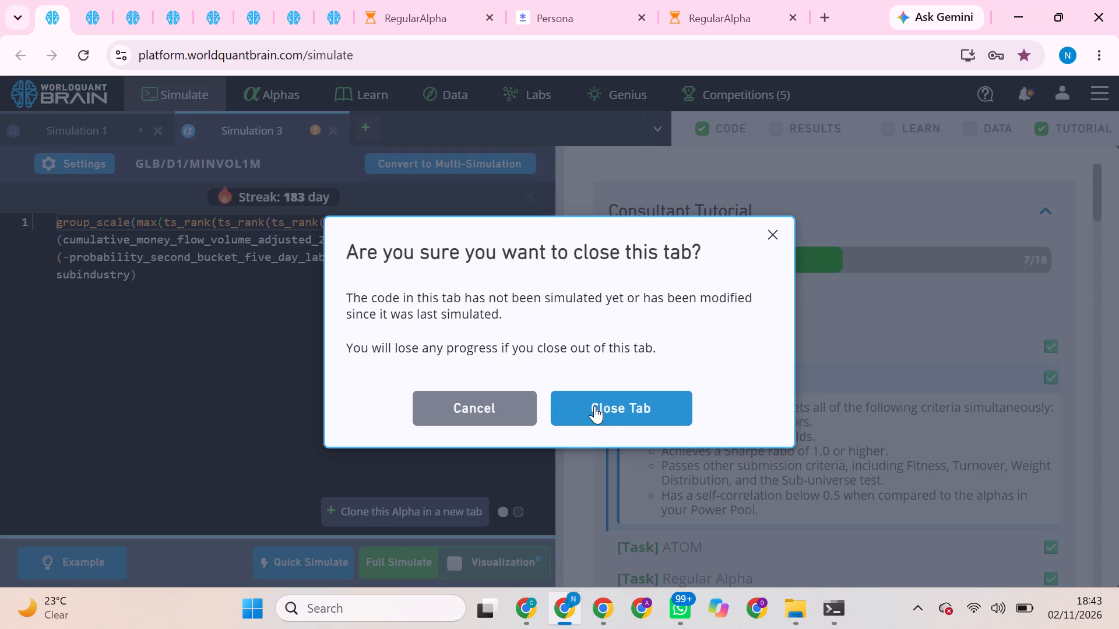
click(594, 406)
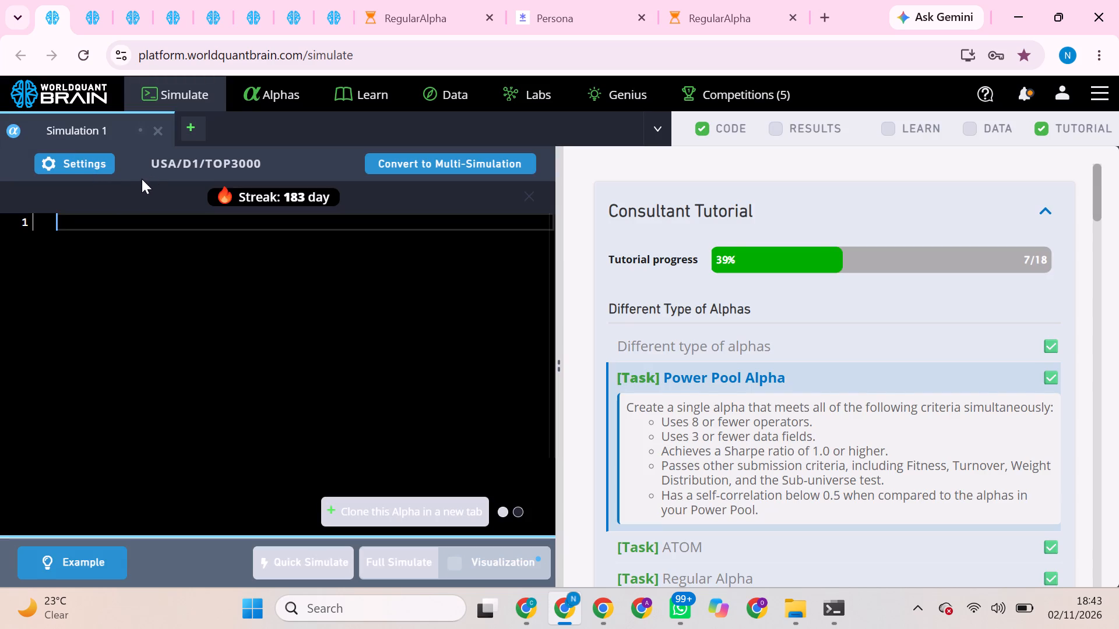
click(164, 134)
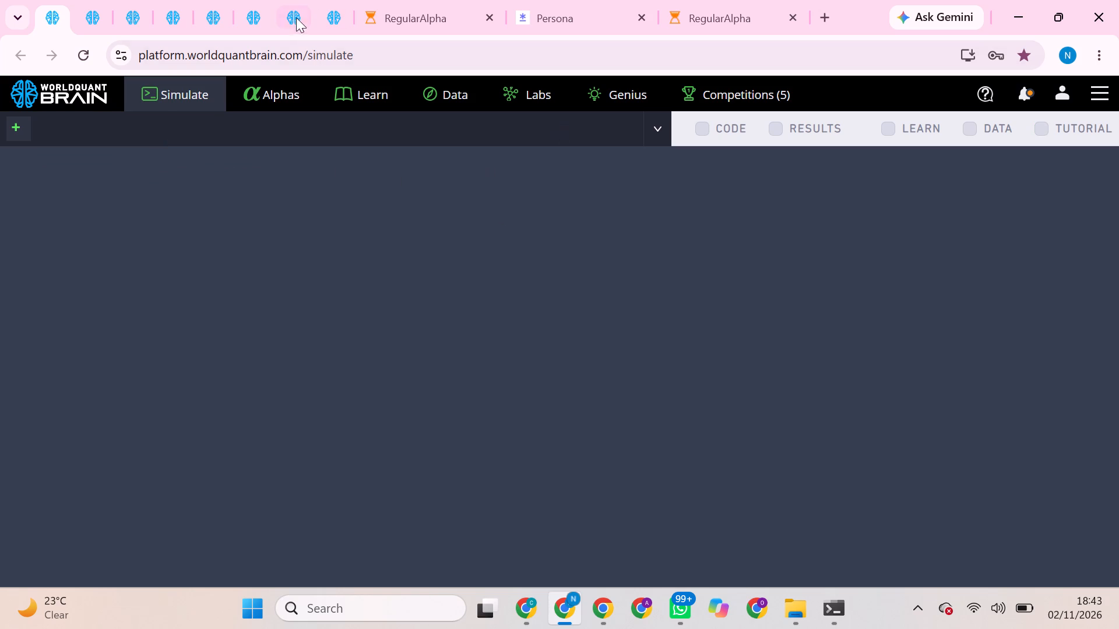
From the submitted alphas, open the red-marked GLB super alpha 58EMebeM and load its code into a new simulation.
click(281, 94)
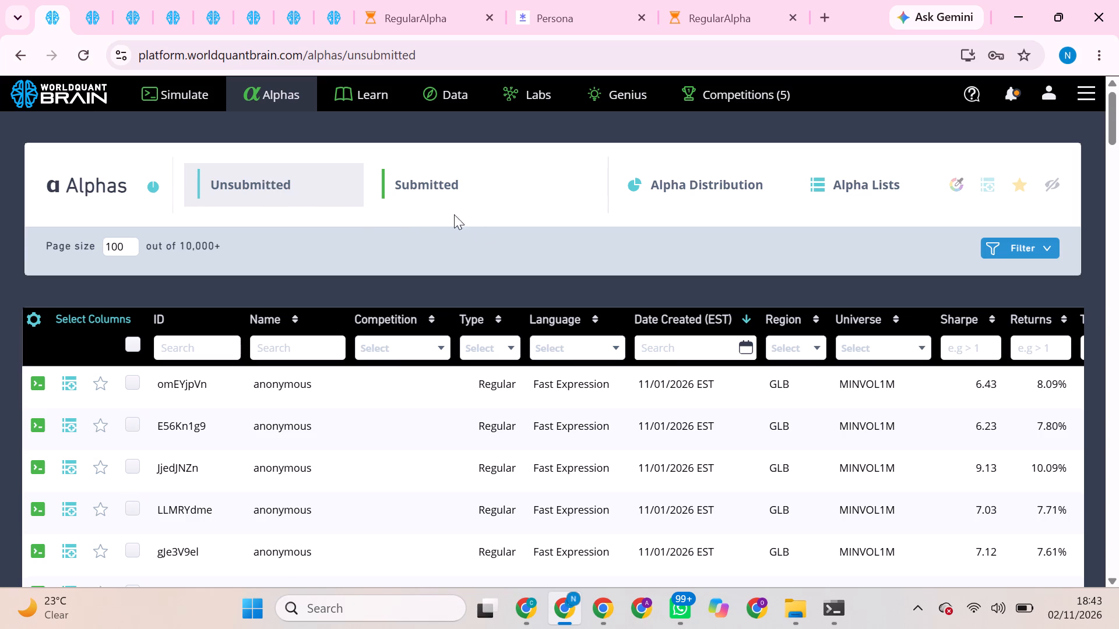
click(438, 166)
click(441, 183)
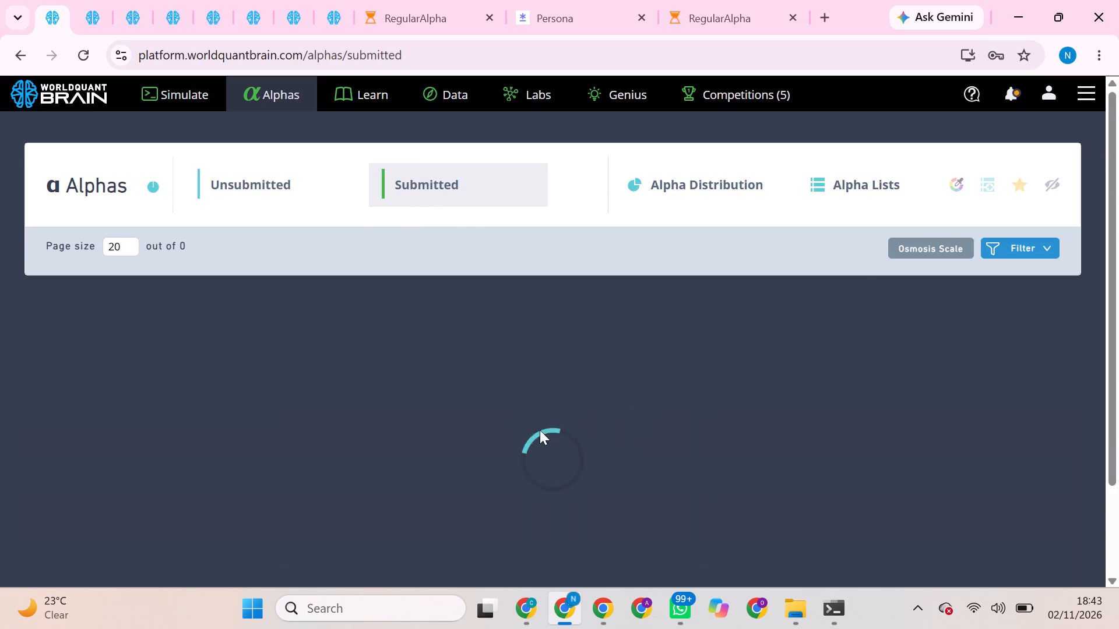
scroll(504, 405, down, 3)
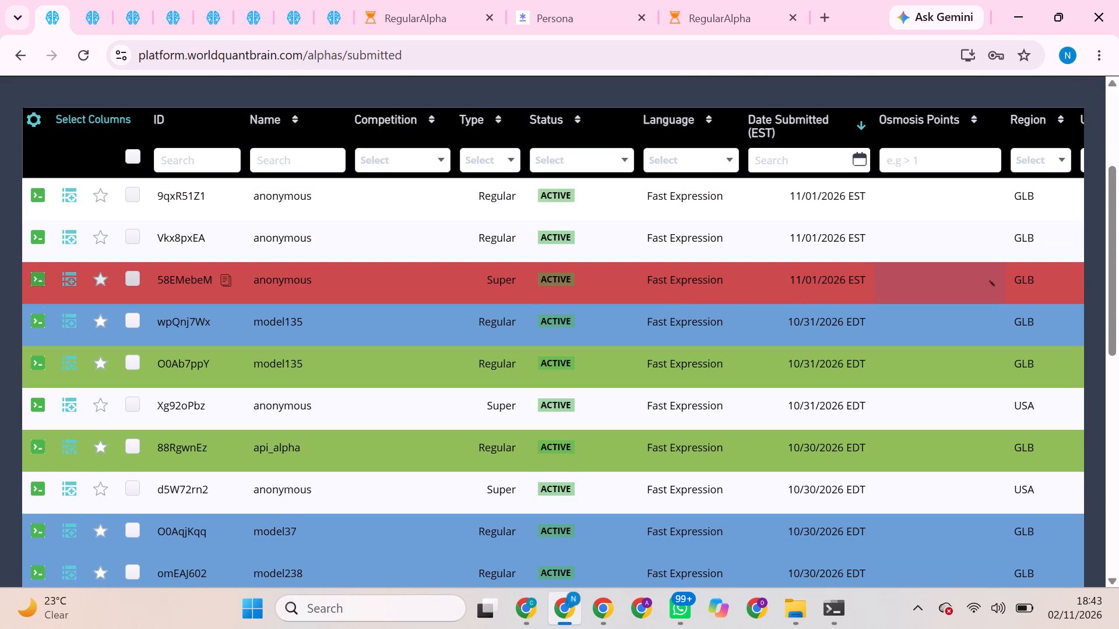
click(1033, 284)
scroll(926, 392, down, 2)
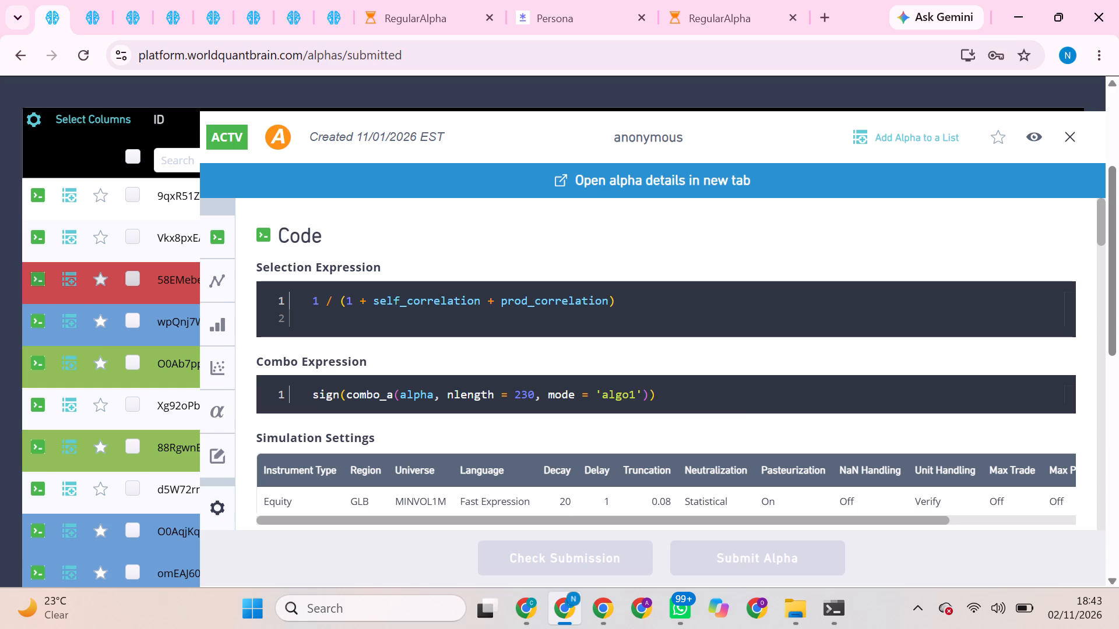
scroll(924, 392, down, 1)
scroll(710, 420, down, 4)
scroll(731, 376, down, 2)
scroll(1073, 489, up, 2)
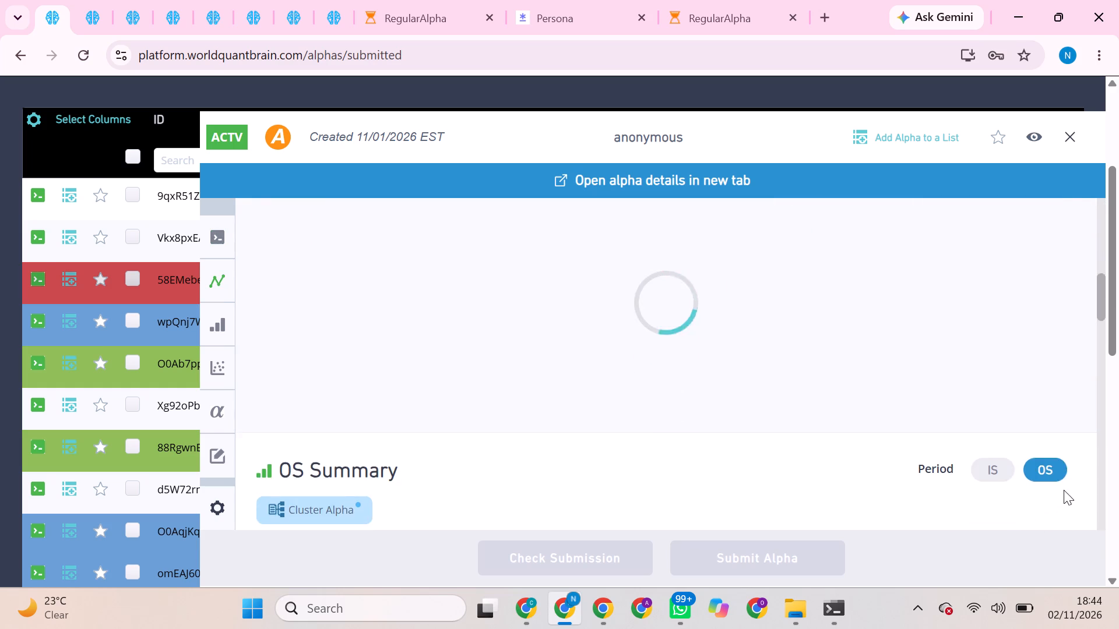
scroll(1064, 490, up, 2)
click(1063, 425)
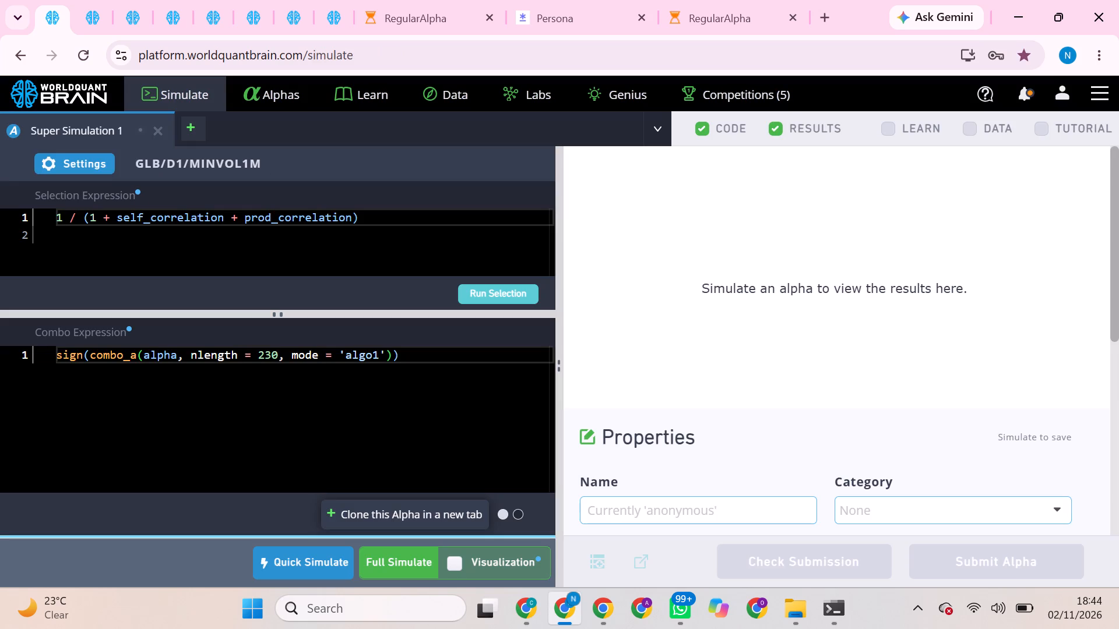
In the super simulation settings, set neutralization to Slow Factors and decay to 18, and apply them.
click(71, 166)
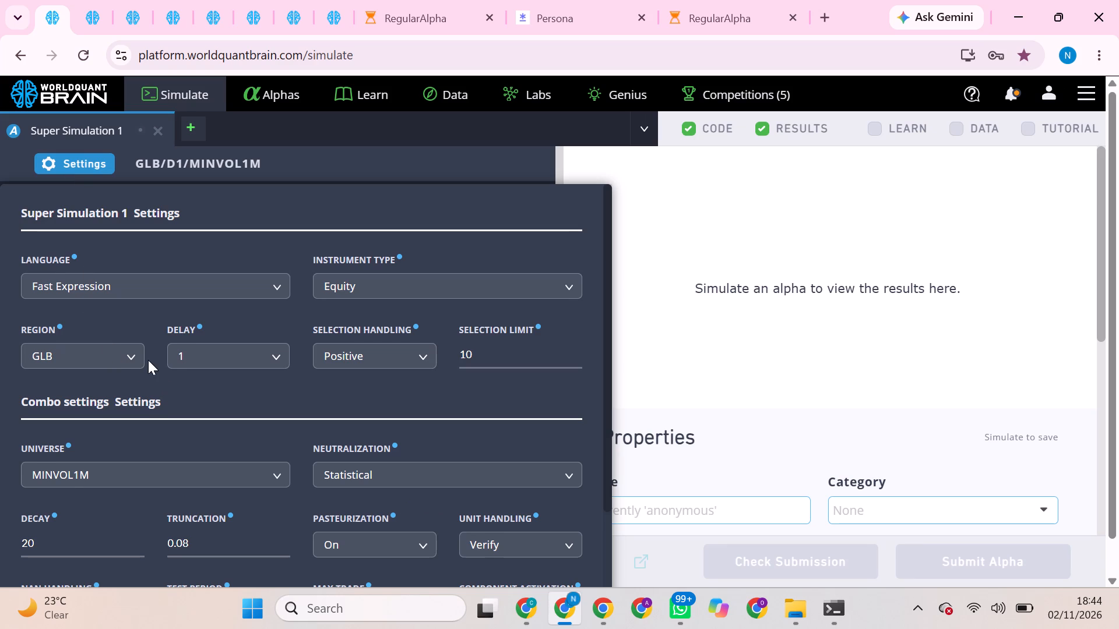
scroll(148, 360, down, 1)
click(368, 377)
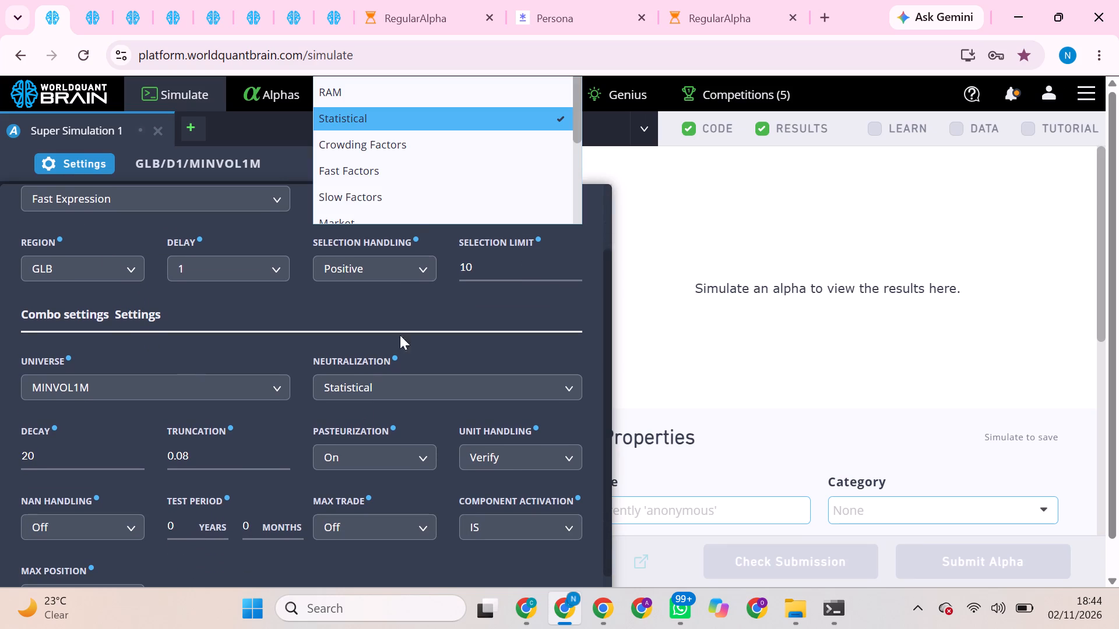
click(411, 195)
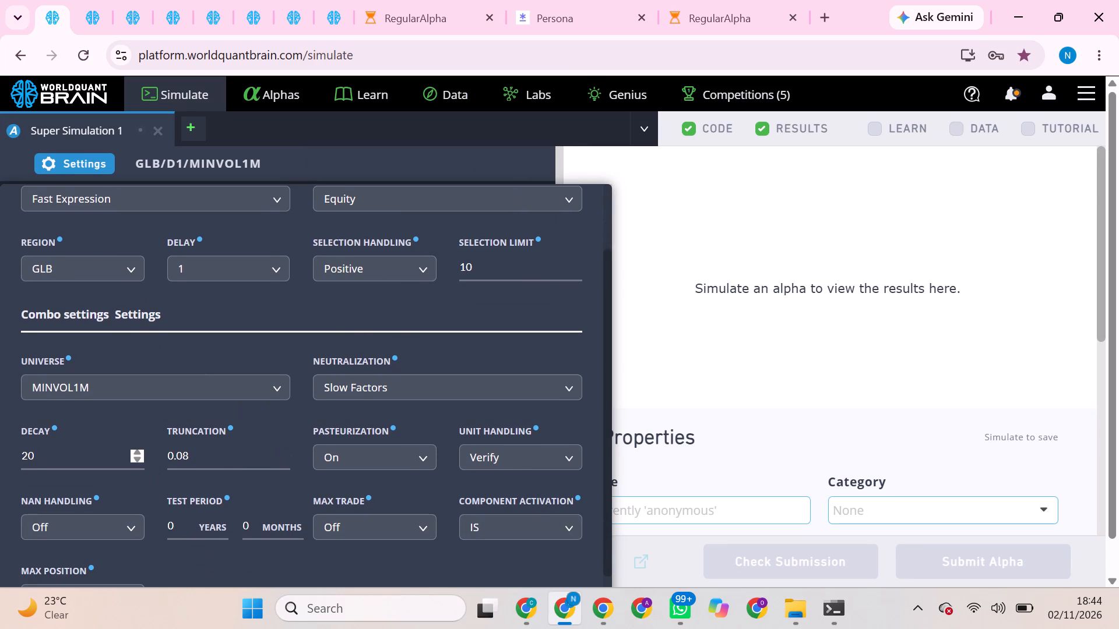
click(98, 464)
key(BackSpace)
key(BackSpace)
key(1)
key(8)
scroll(294, 405, down, 2)
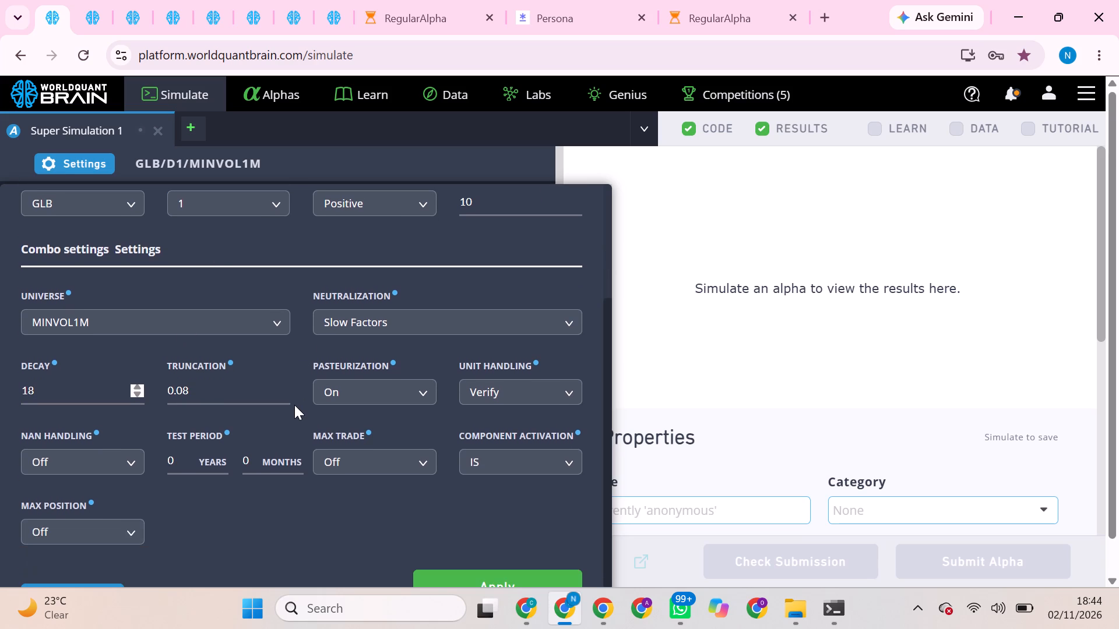
scroll(294, 405, down, 4)
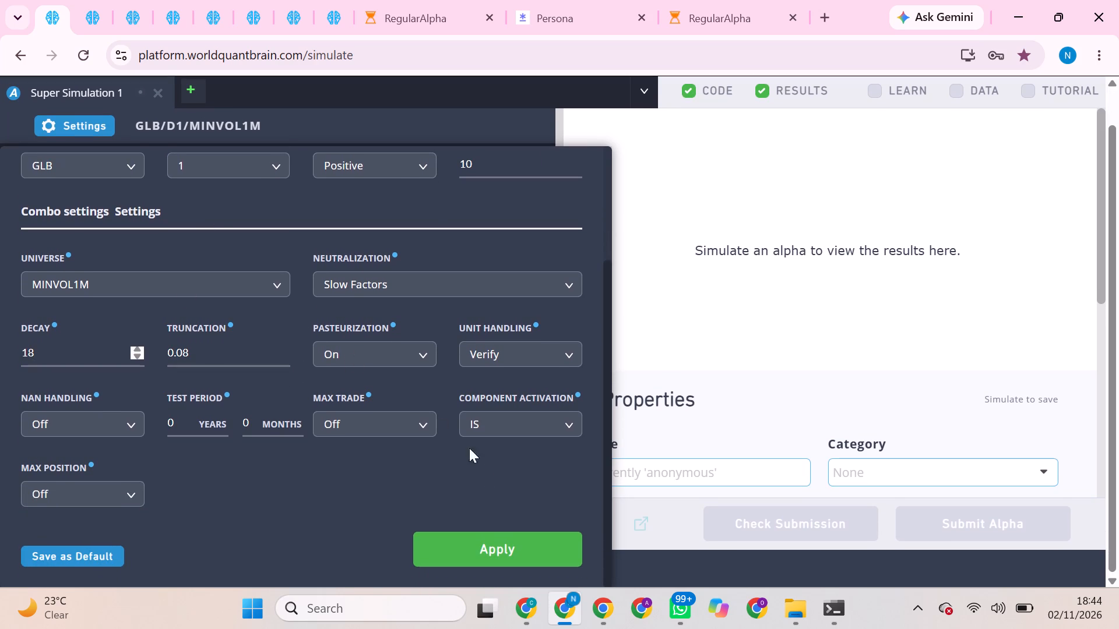
click(525, 538)
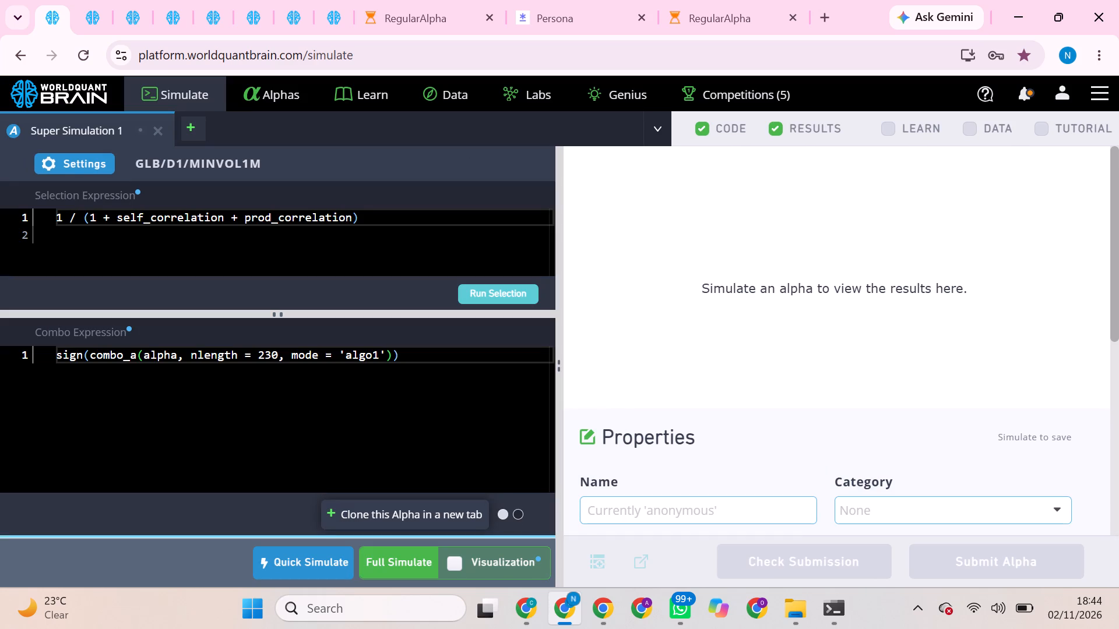
Change the selection expression's numerator to 2 and set nlength in the combo expression to 134.
click(64, 219)
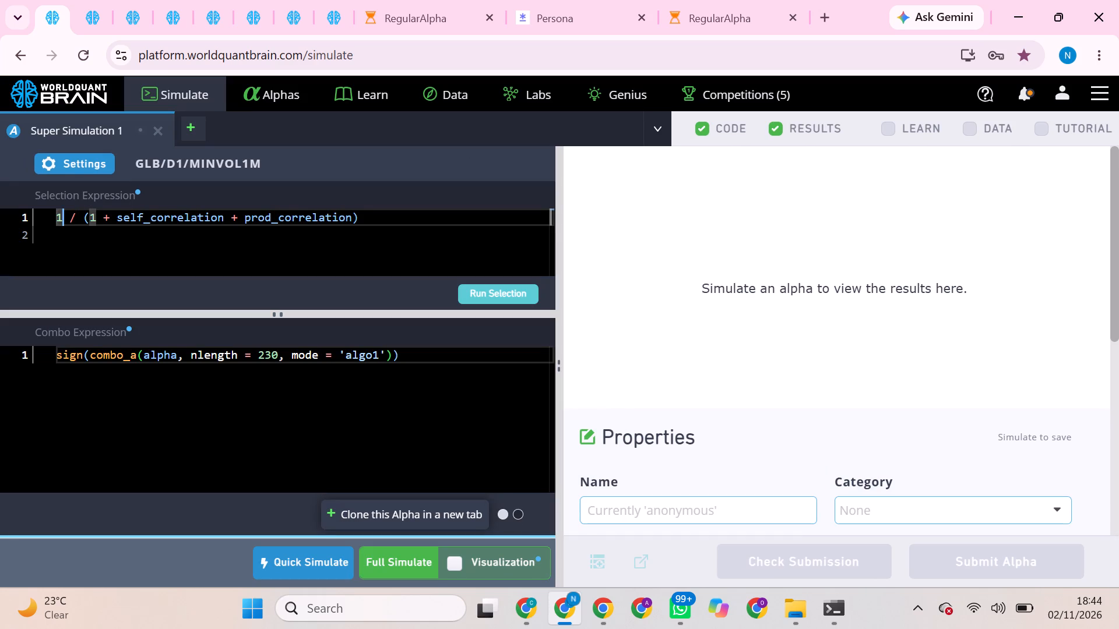
key(BackSpace)
key(2)
double_click(269, 354)
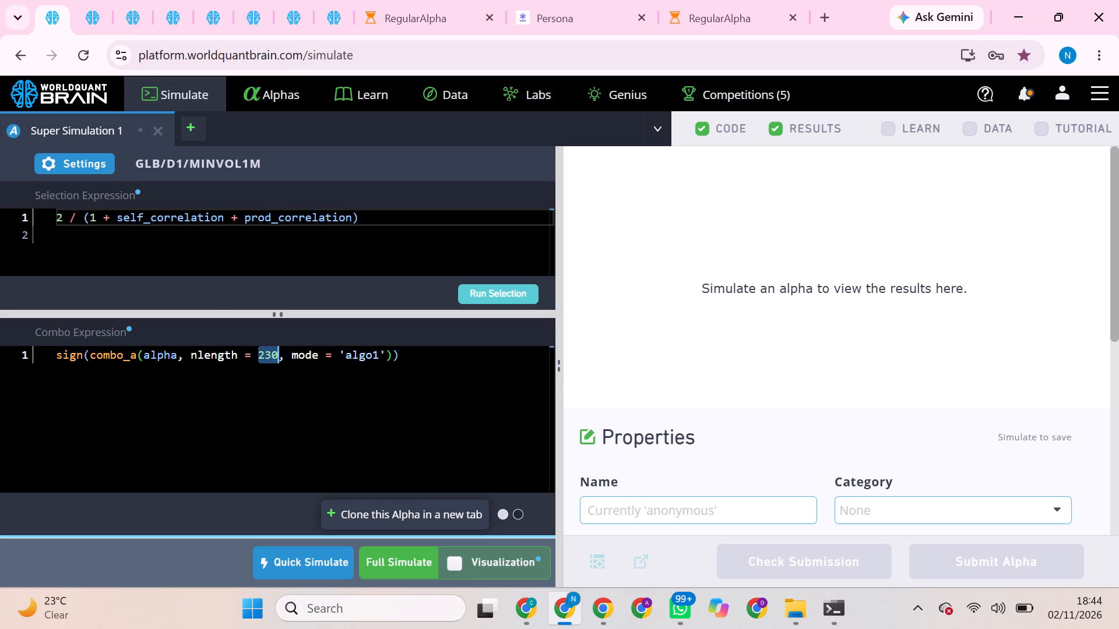
text(134)
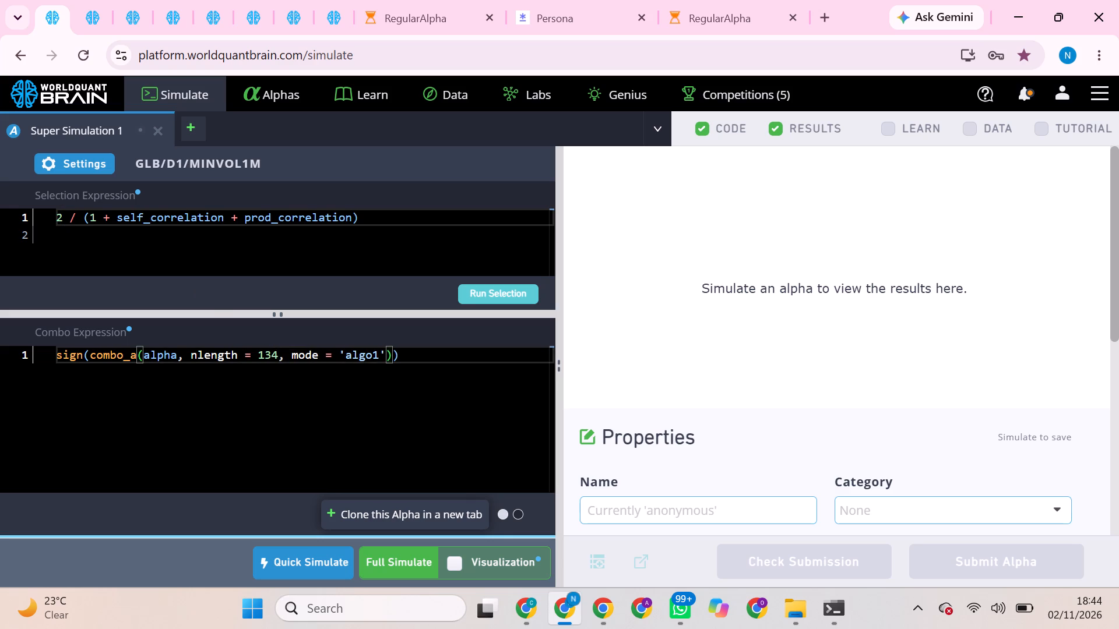
Run the selection for the super alpha and try to start its full simulation.
click(529, 300)
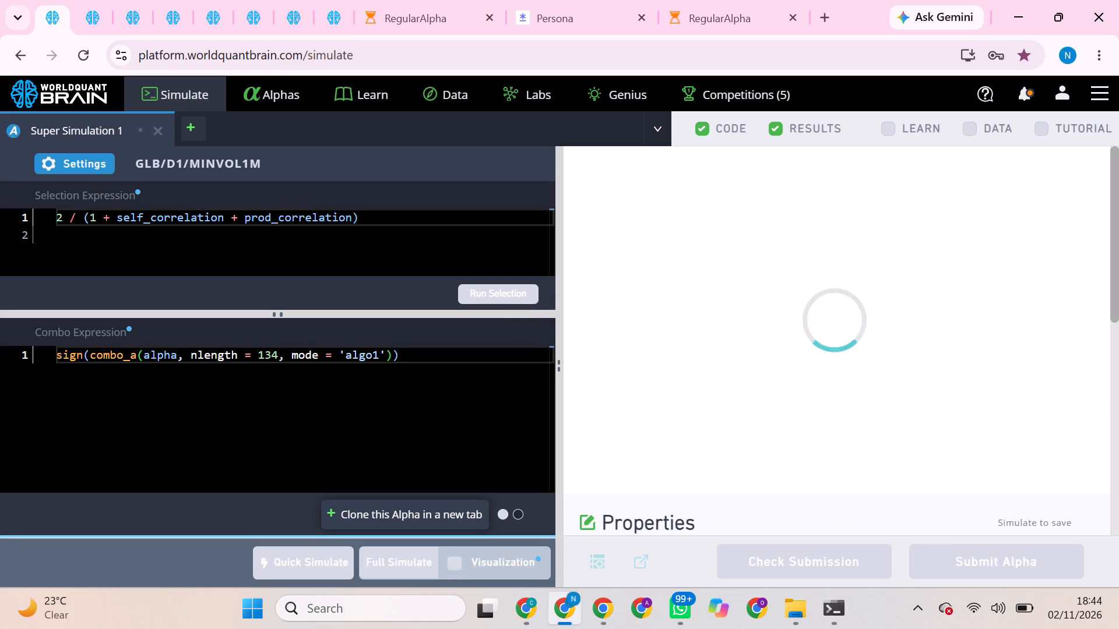
click(422, 564)
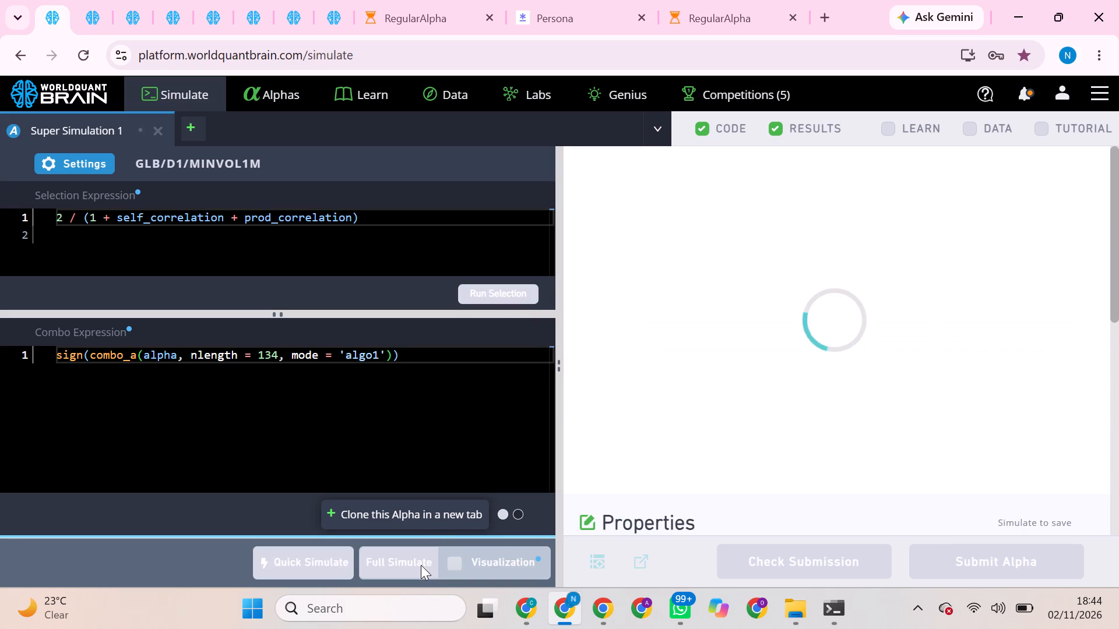
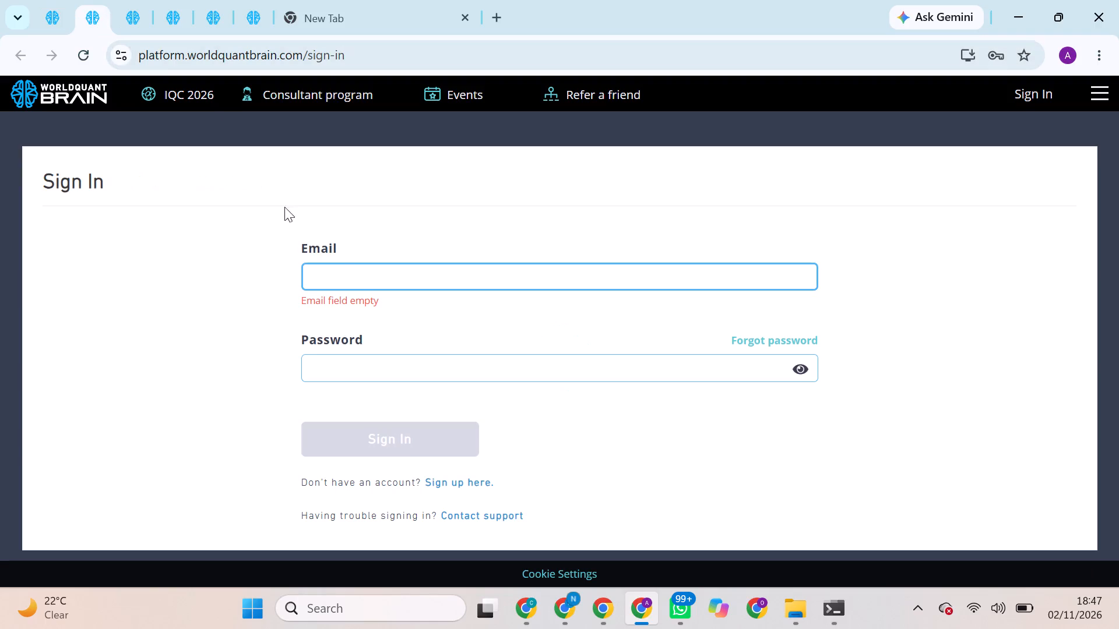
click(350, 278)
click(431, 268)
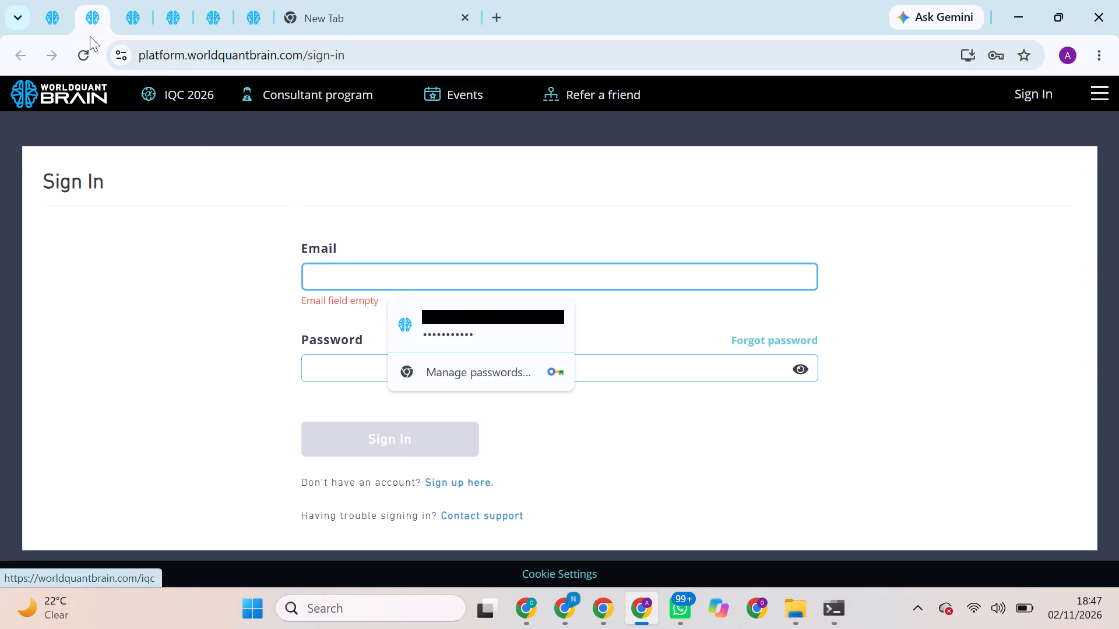
click(57, 1)
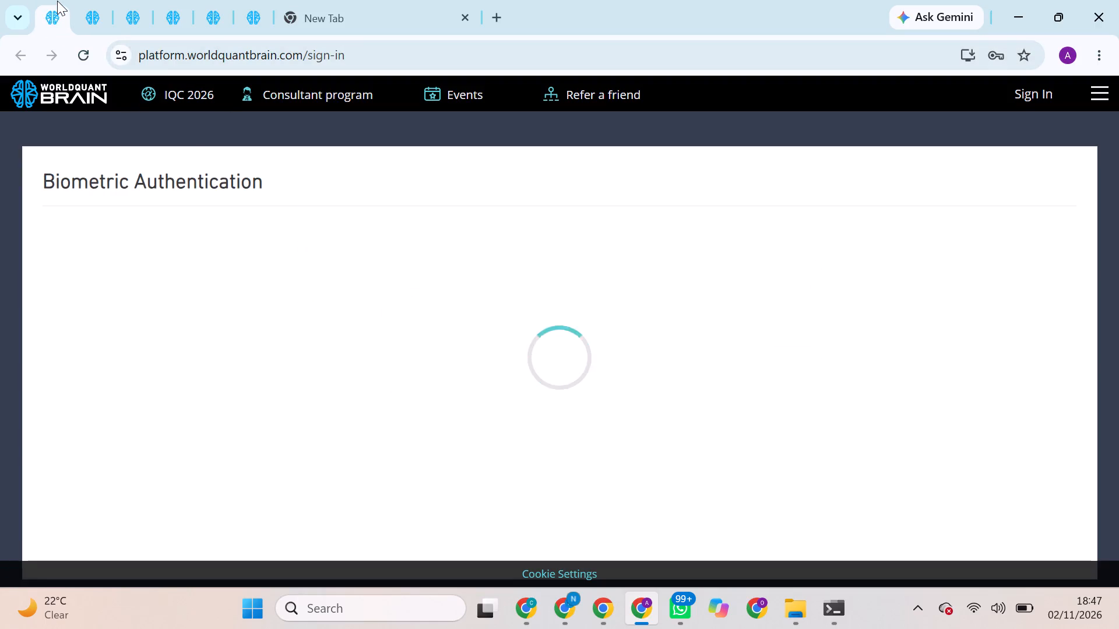
scroll(513, 435, down, 2)
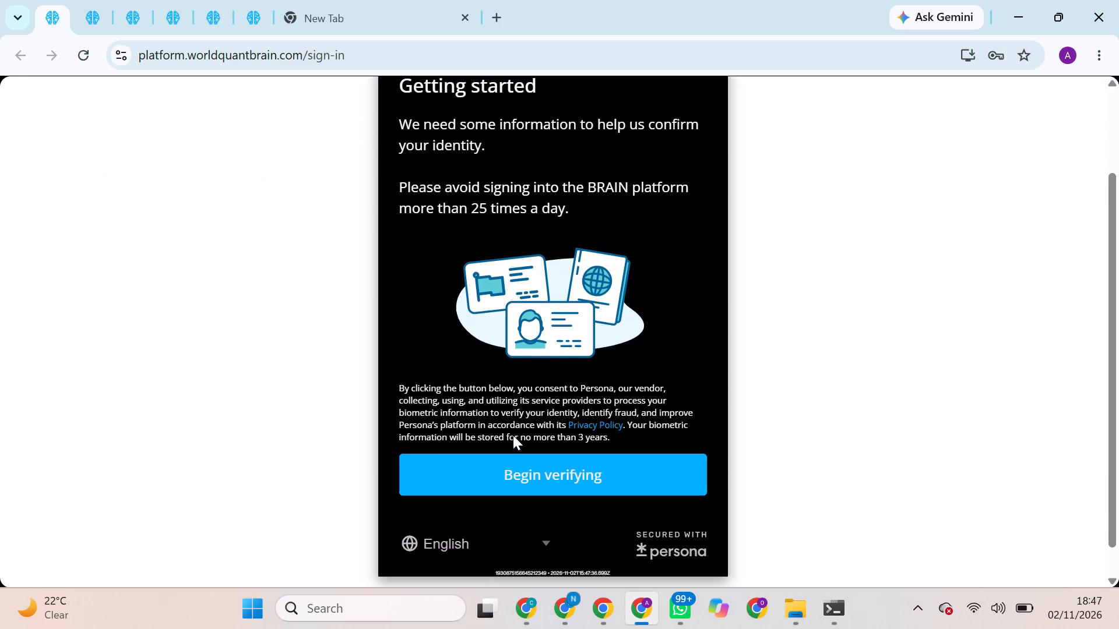
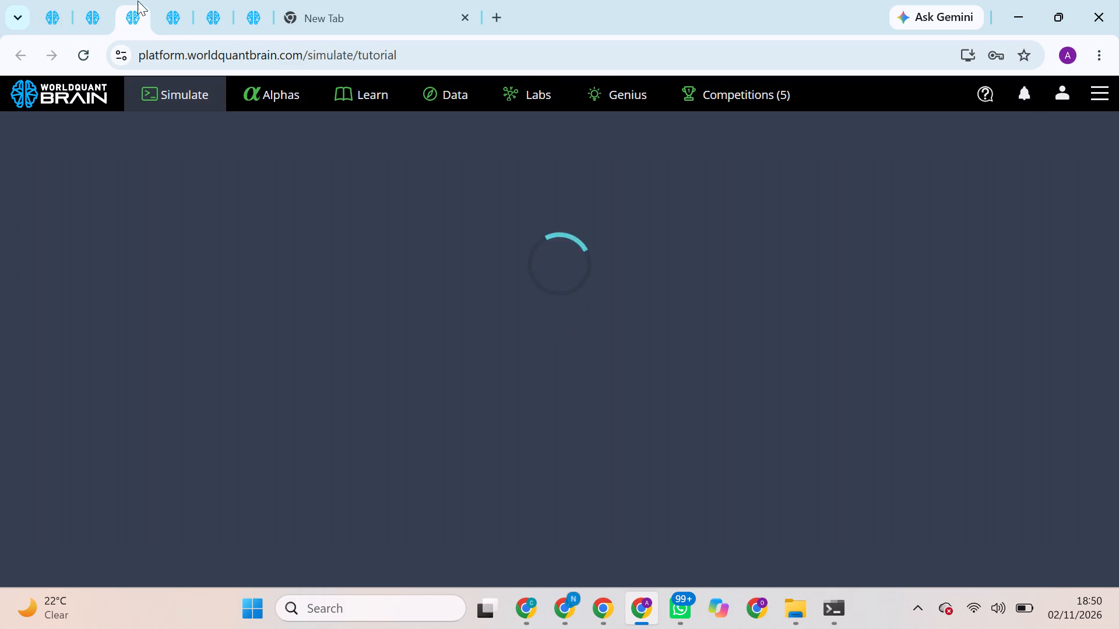
click(161, 5)
click(224, 1)
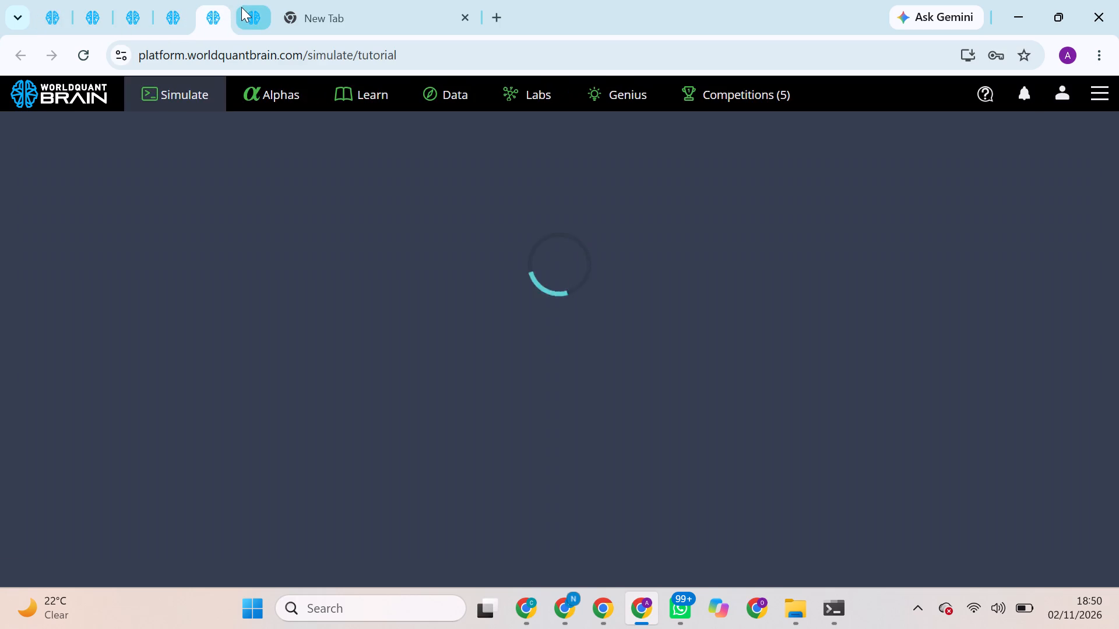
click(258, 5)
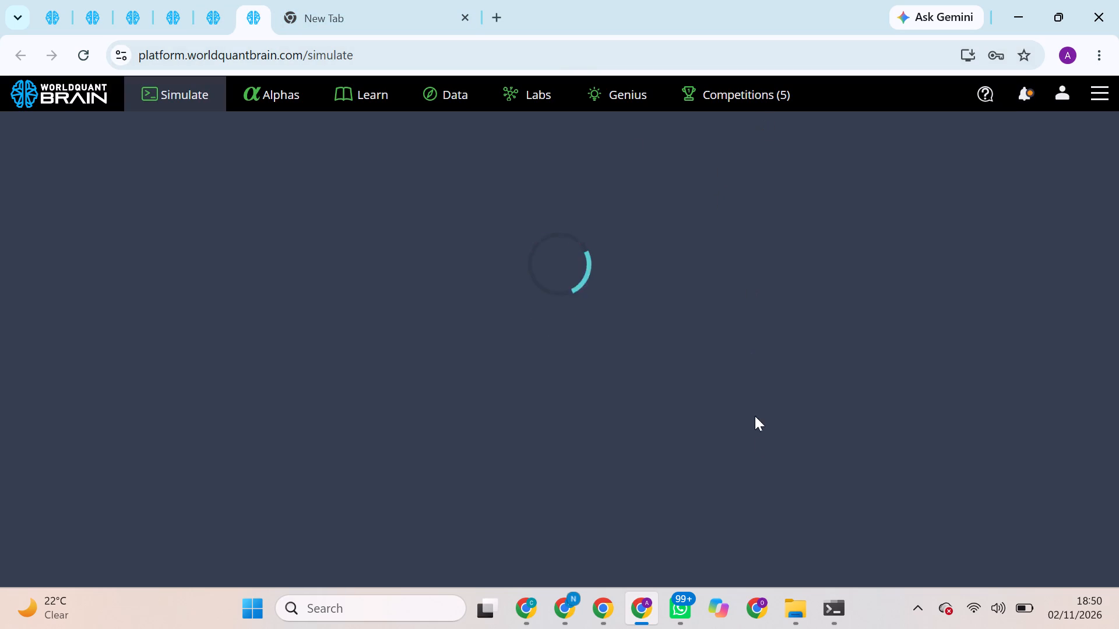
Switch to the other browser profile's Super Simulation 1 and close the Power Pool Alpha tutorial checks.
click(572, 597)
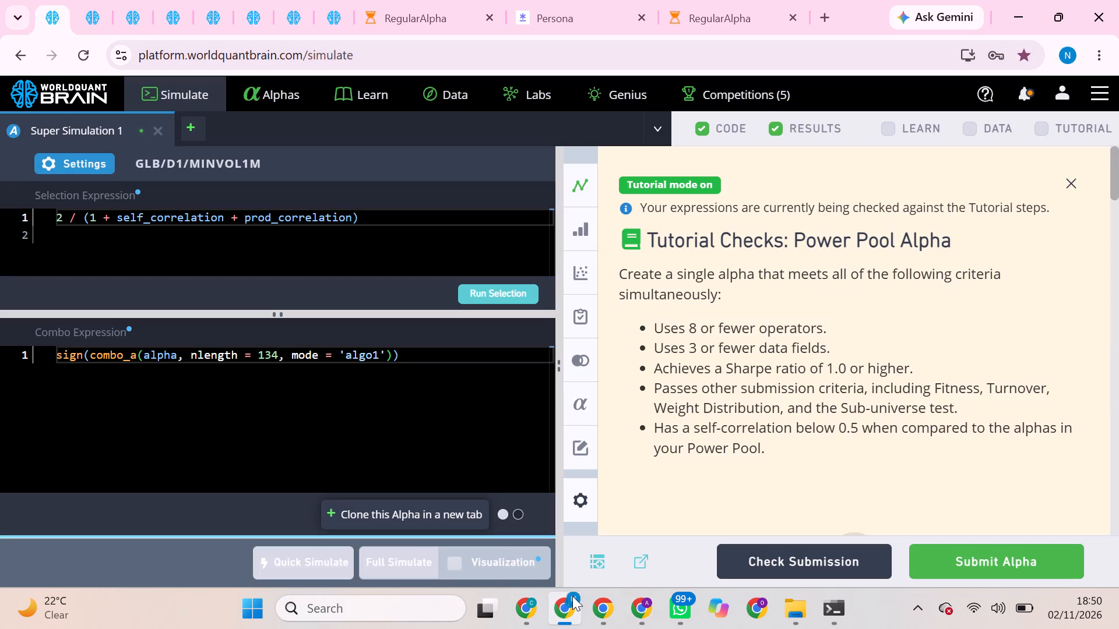
click(1068, 181)
Run the Prod Correlation check for the GLB/D1/MINVOL1M super alpha.
scroll(684, 345, down, 6)
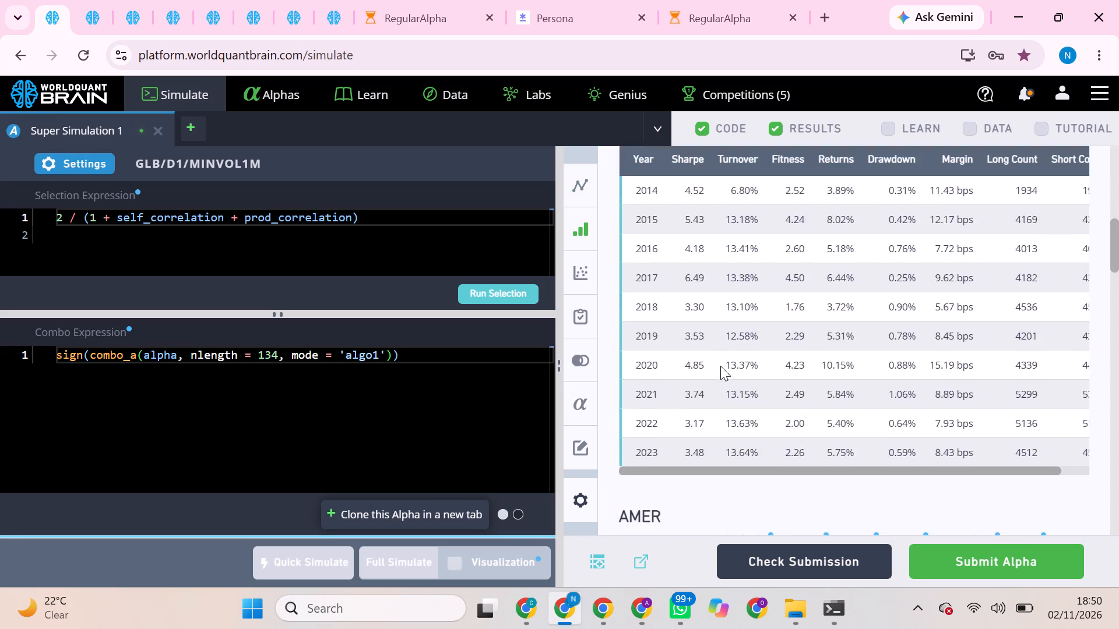
scroll(720, 366, down, 7)
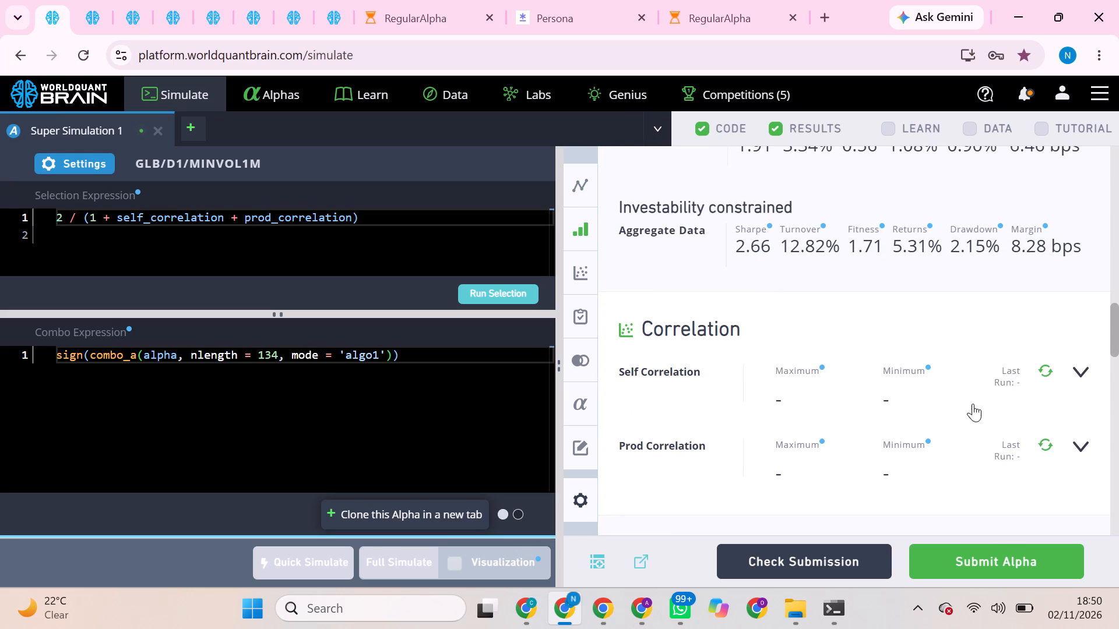
scroll(973, 404, down, 2)
click(1048, 276)
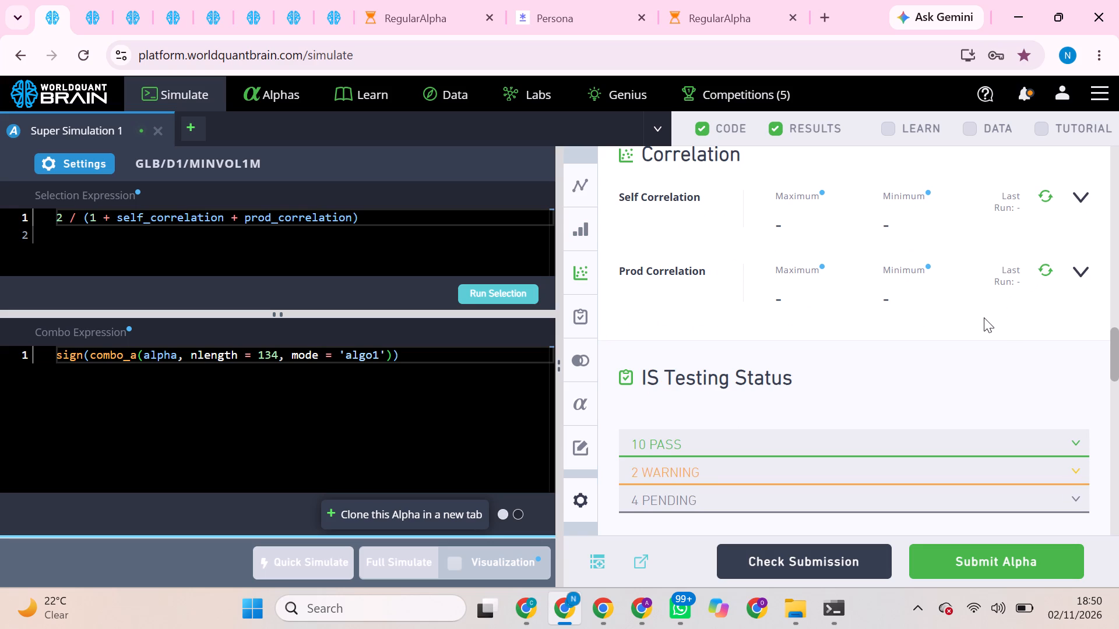
scroll(984, 317, up, 1)
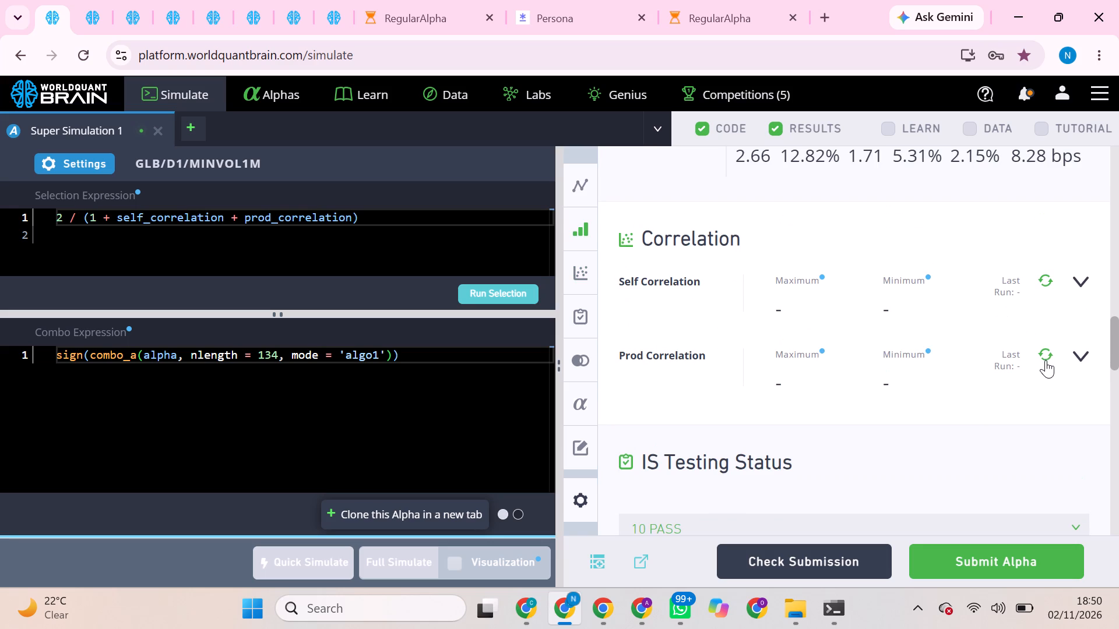
click(1046, 360)
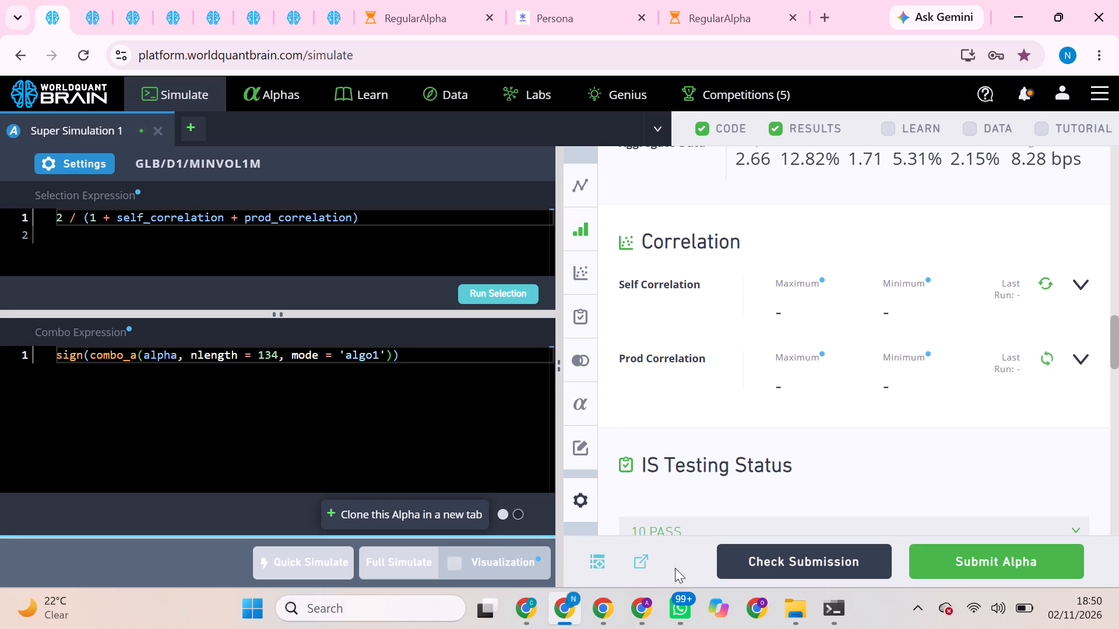
Return to the newly signed-in browser profile and skip the Simulate screen's introductory tour.
click(650, 599)
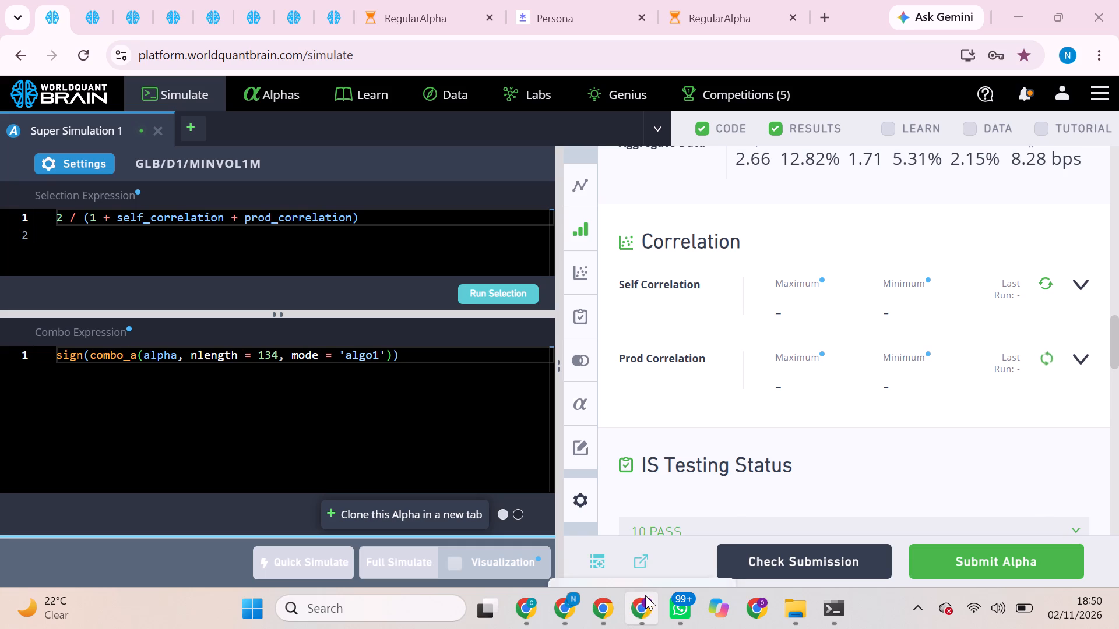
click(645, 595)
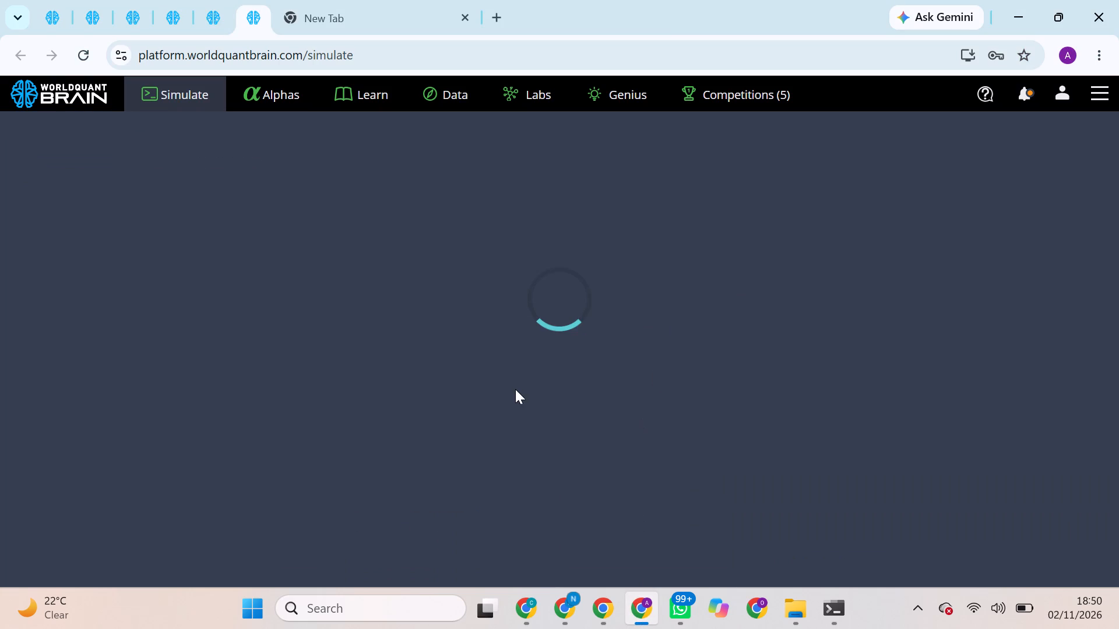
scroll(520, 401, up, 2)
scroll(788, 294, up, 2)
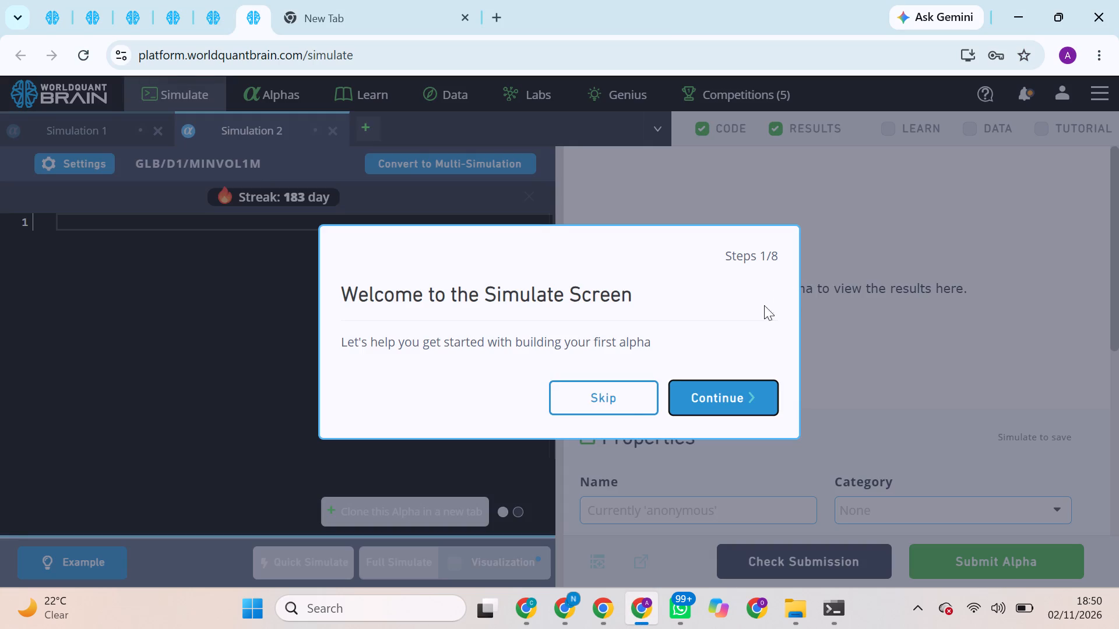
click(617, 406)
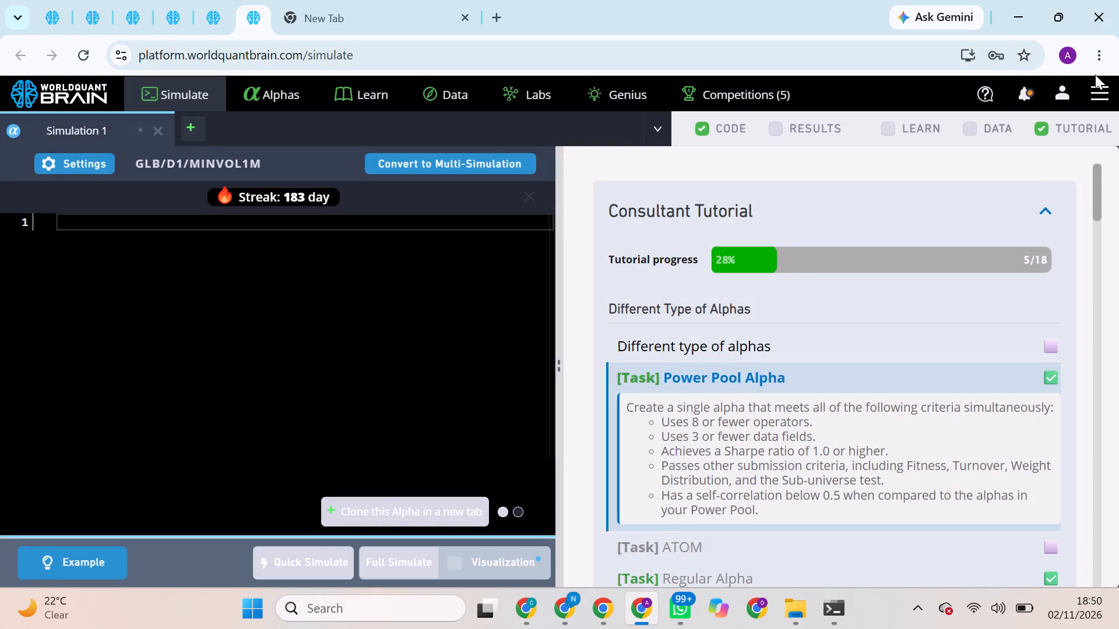
Open the account's Performance page to examine it.
click(1023, 101)
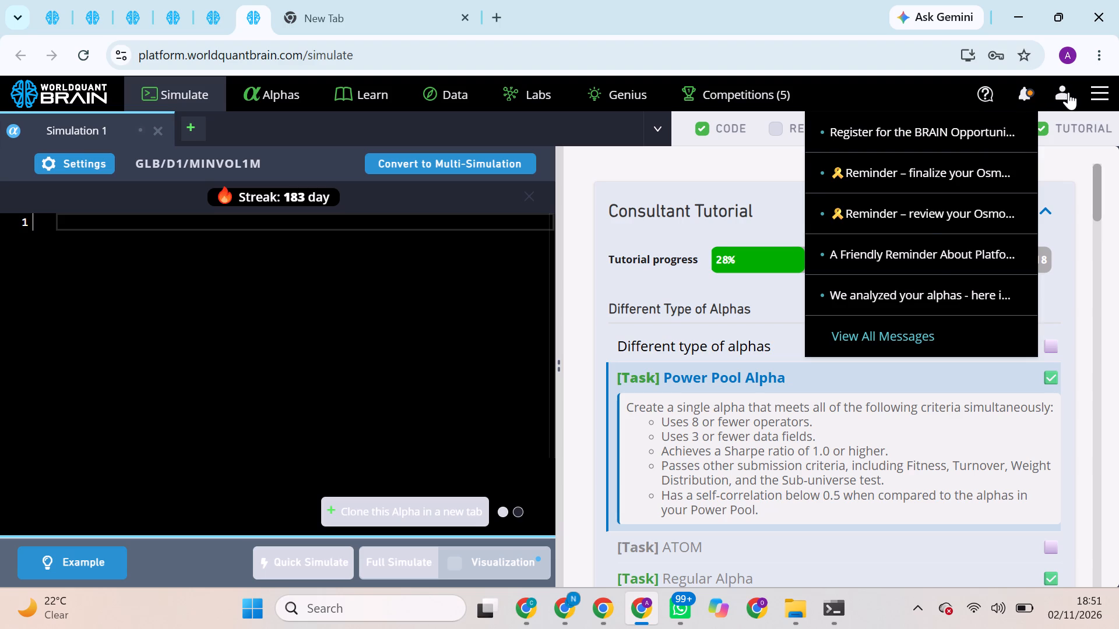
click(1068, 93)
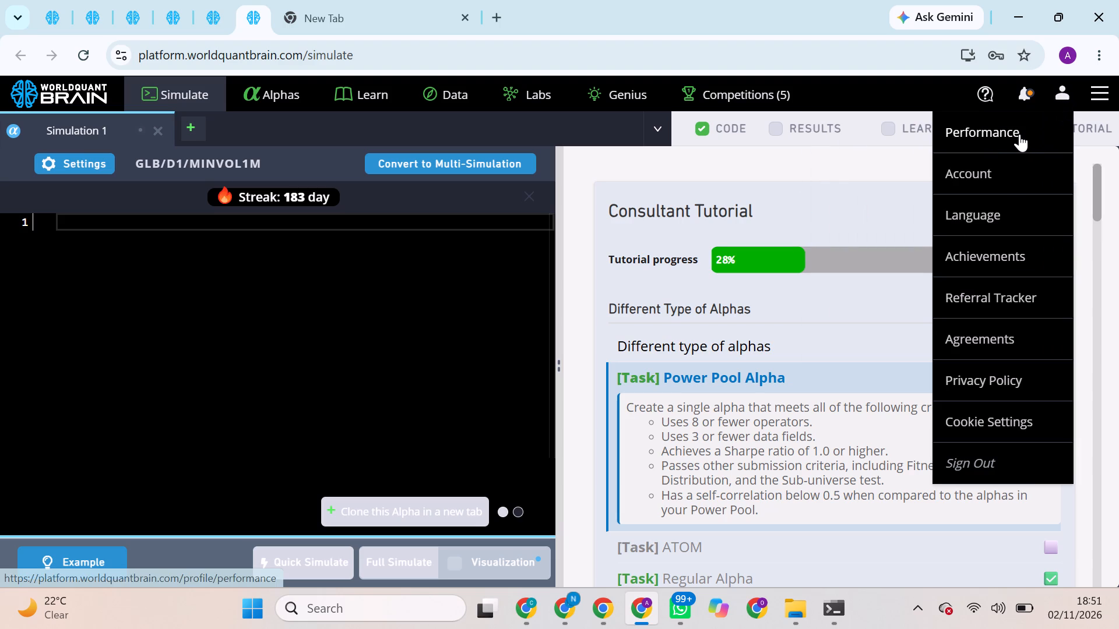
click(1019, 134)
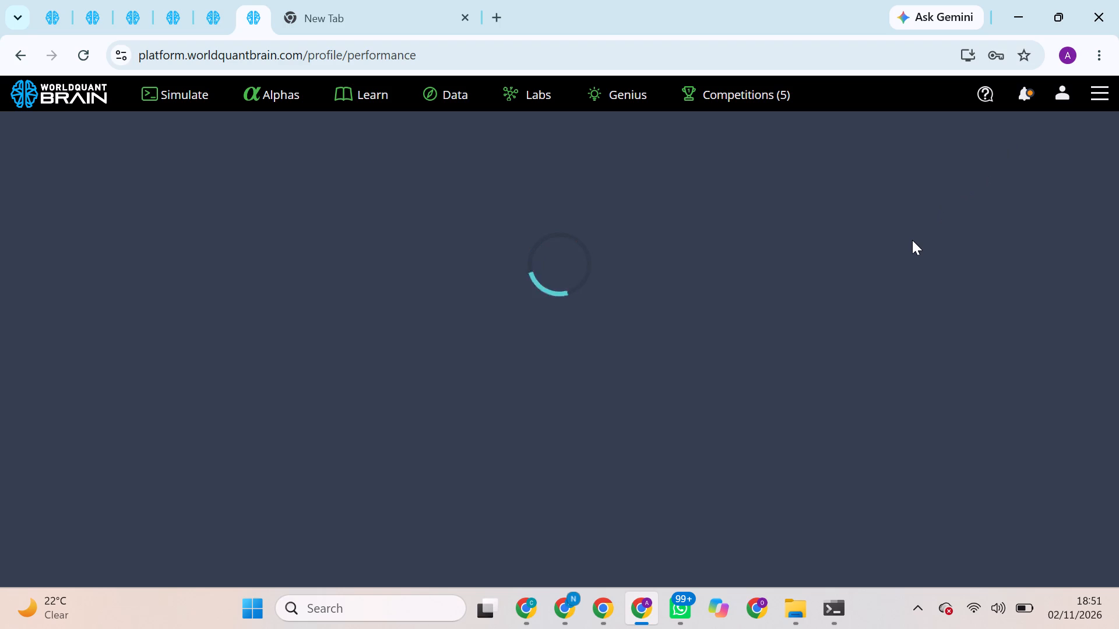
scroll(913, 240, down, 7)
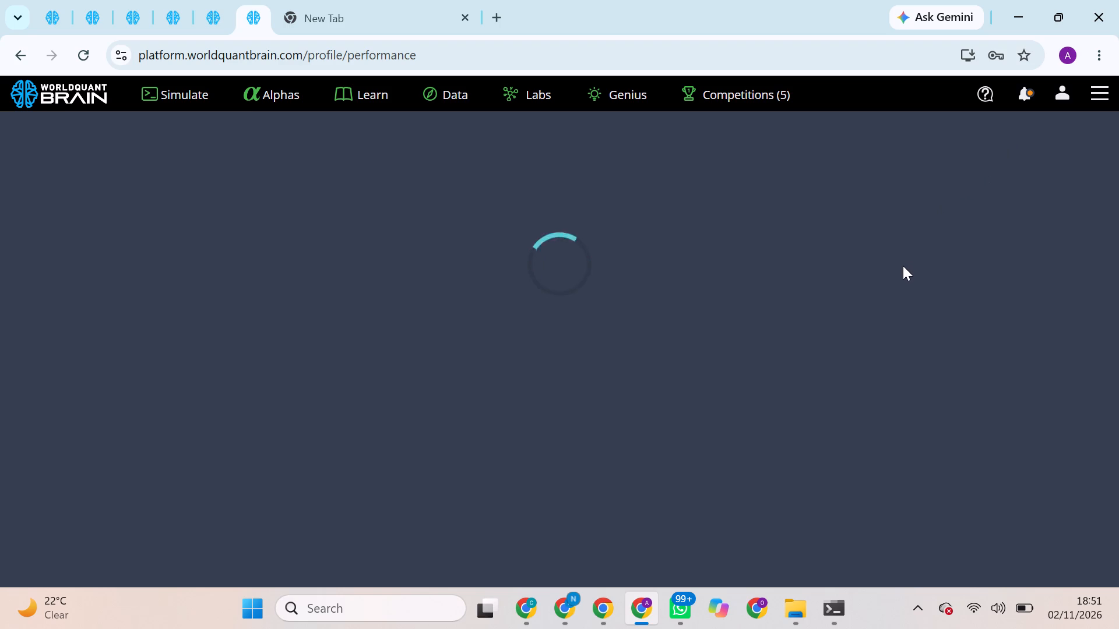
scroll(898, 275, down, 3)
scroll(847, 324, down, 1)
scroll(843, 326, up, 3)
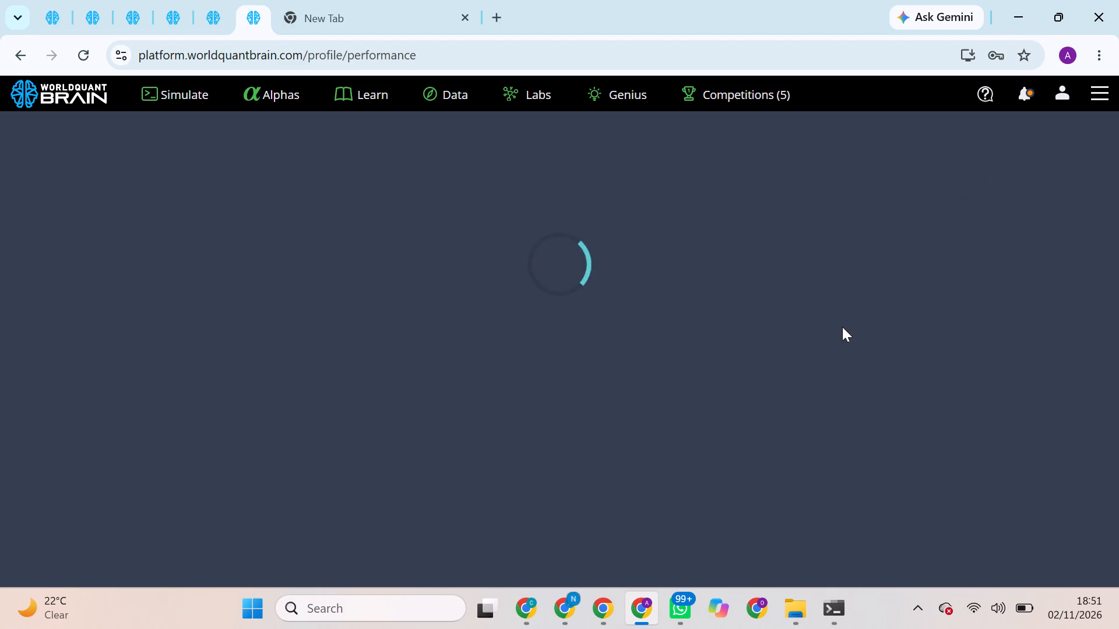
scroll(840, 327, down, 1)
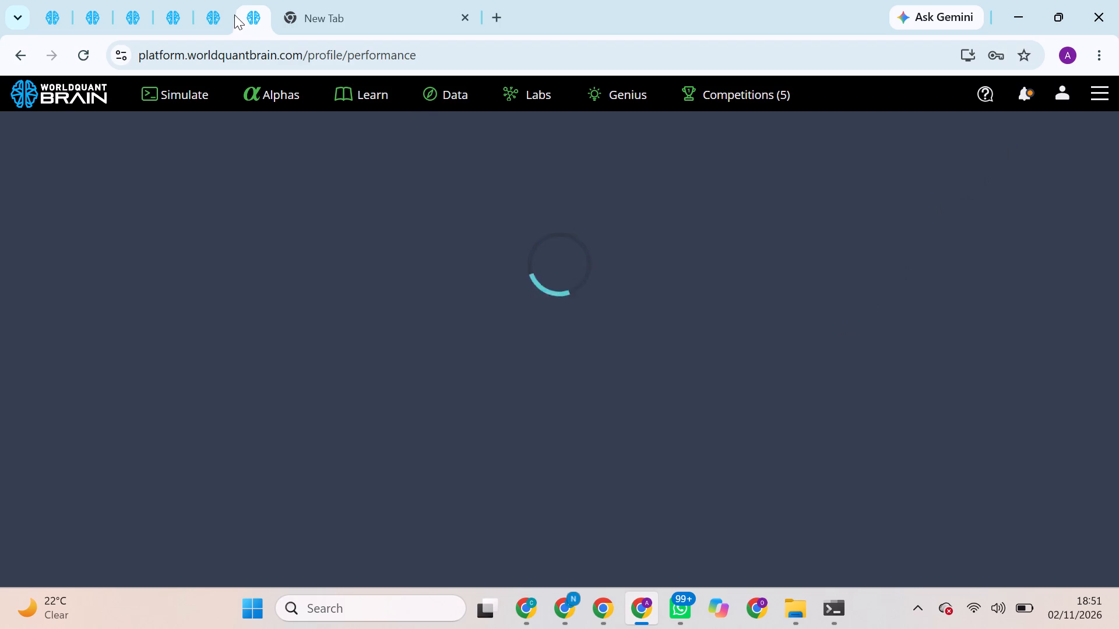
From the neighbouring Simulate page, open the announcement about registering for the BRAIN Opportunity event to read it.
click(228, 12)
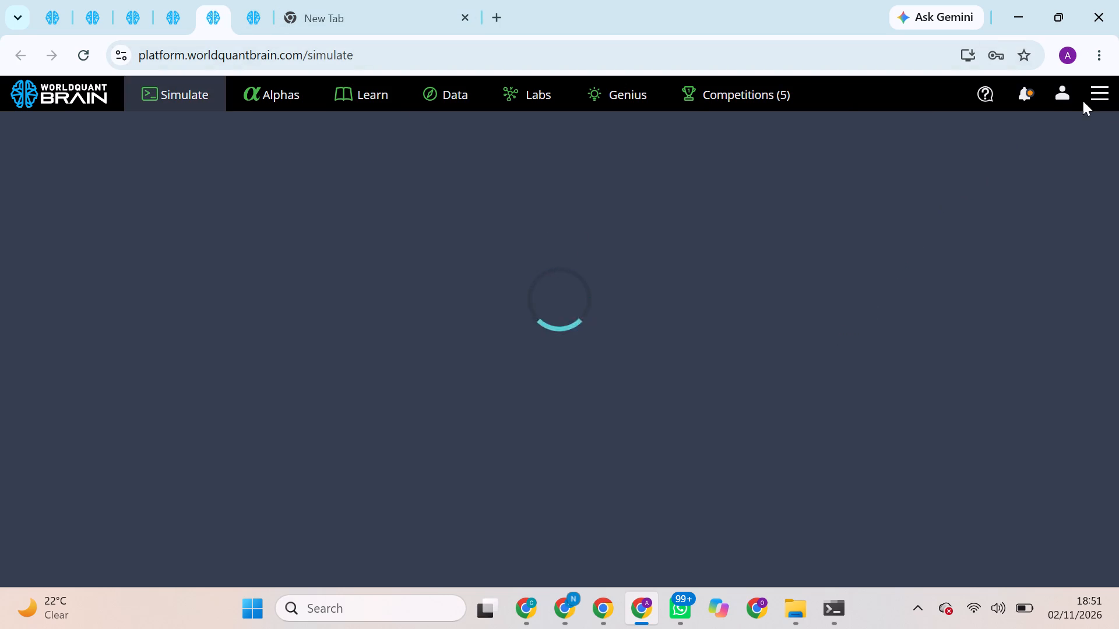
click(1028, 92)
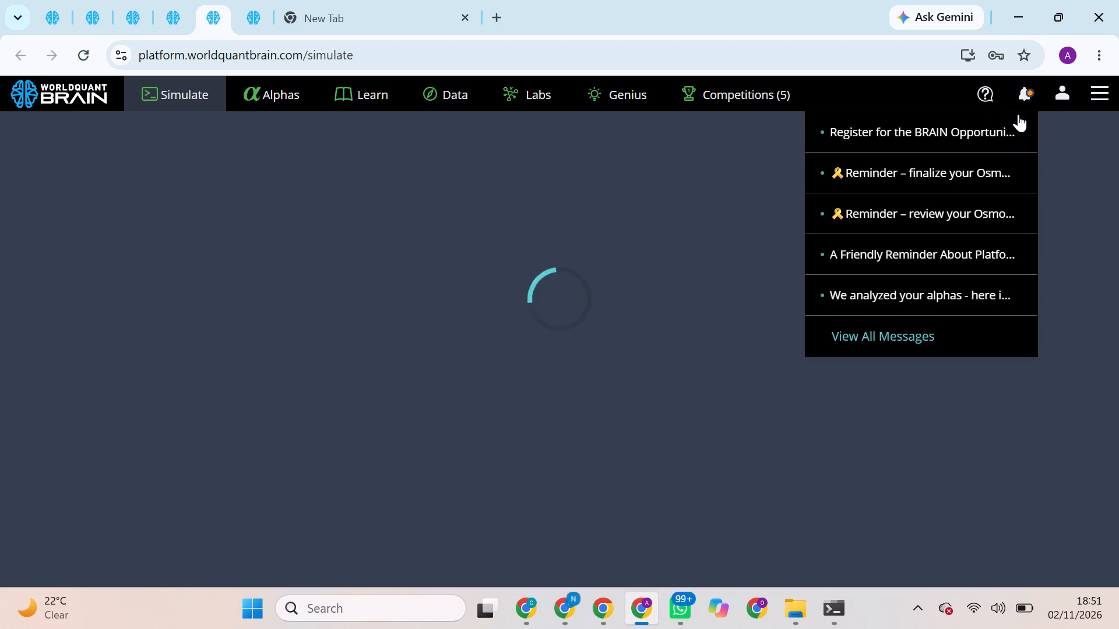
click(995, 134)
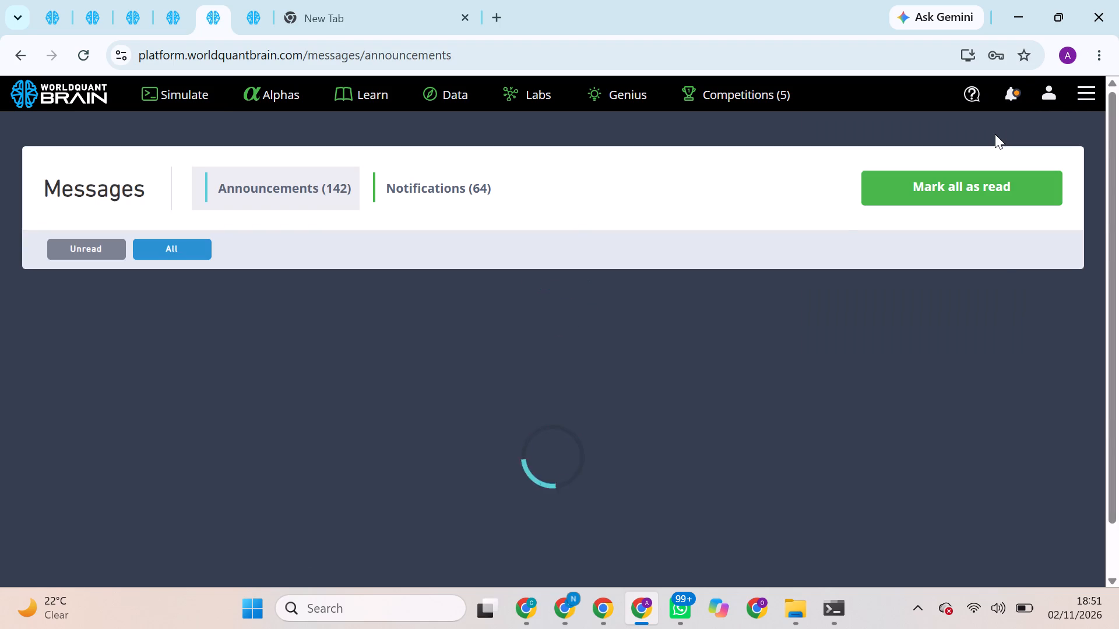
scroll(839, 224, down, 3)
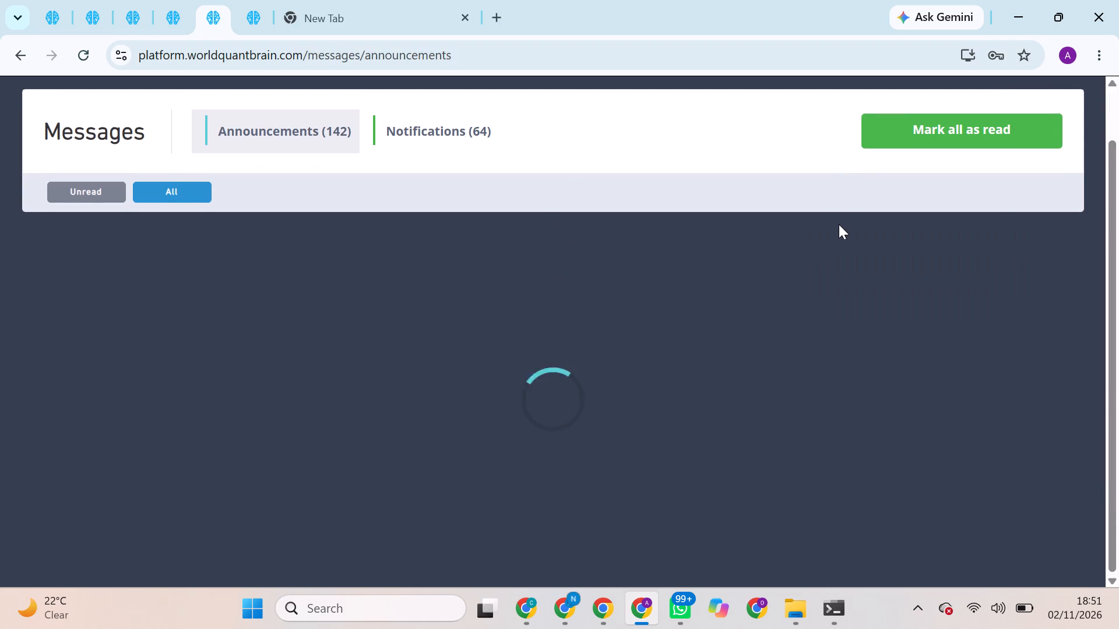
scroll(839, 224, down, 11)
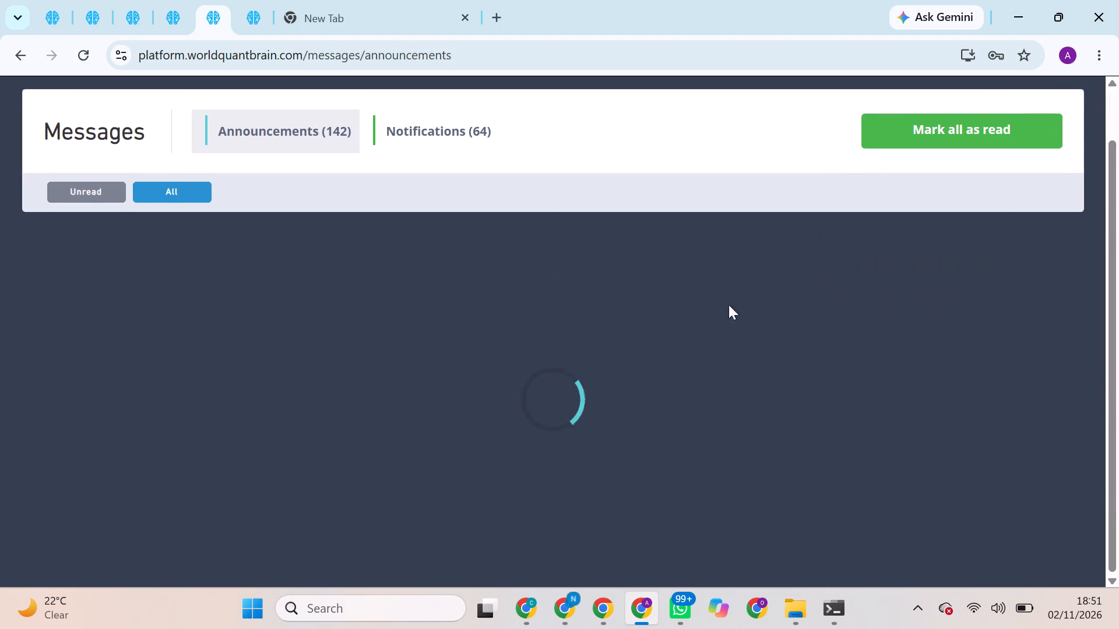
scroll(691, 331, down, 7)
scroll(705, 318, up, 4)
scroll(705, 319, down, 2)
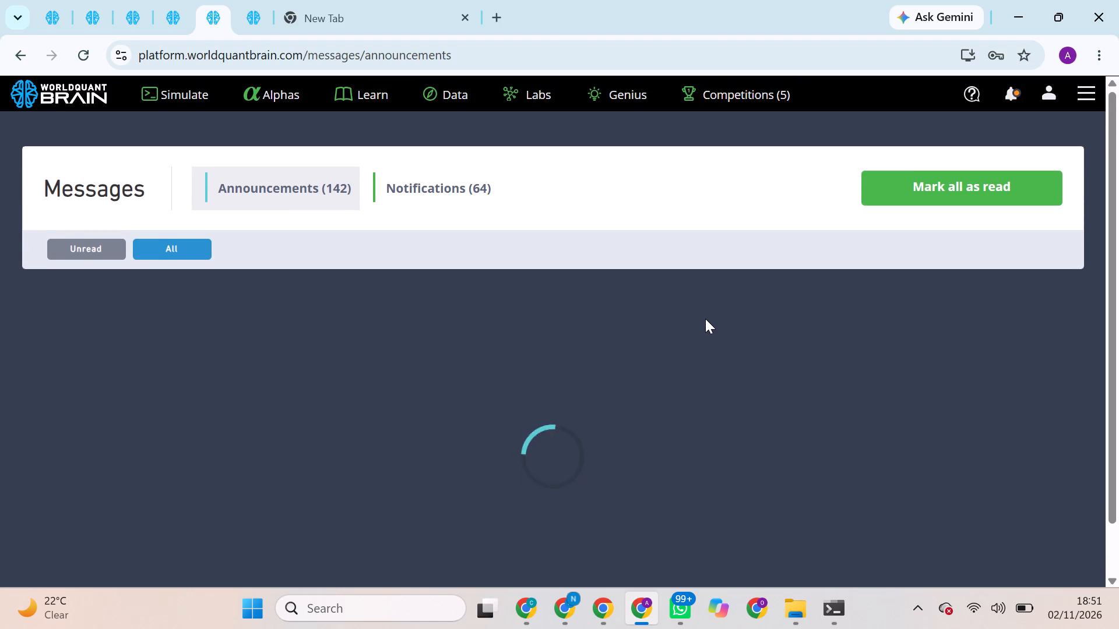
scroll(705, 319, down, 8)
scroll(708, 331, up, 6)
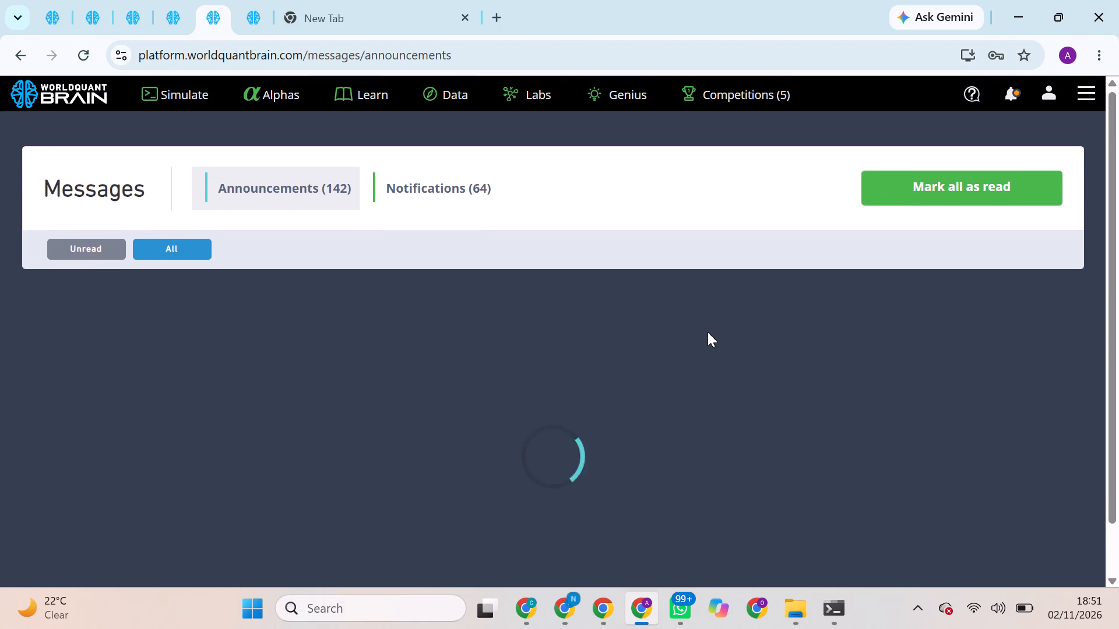
scroll(708, 332, up, 3)
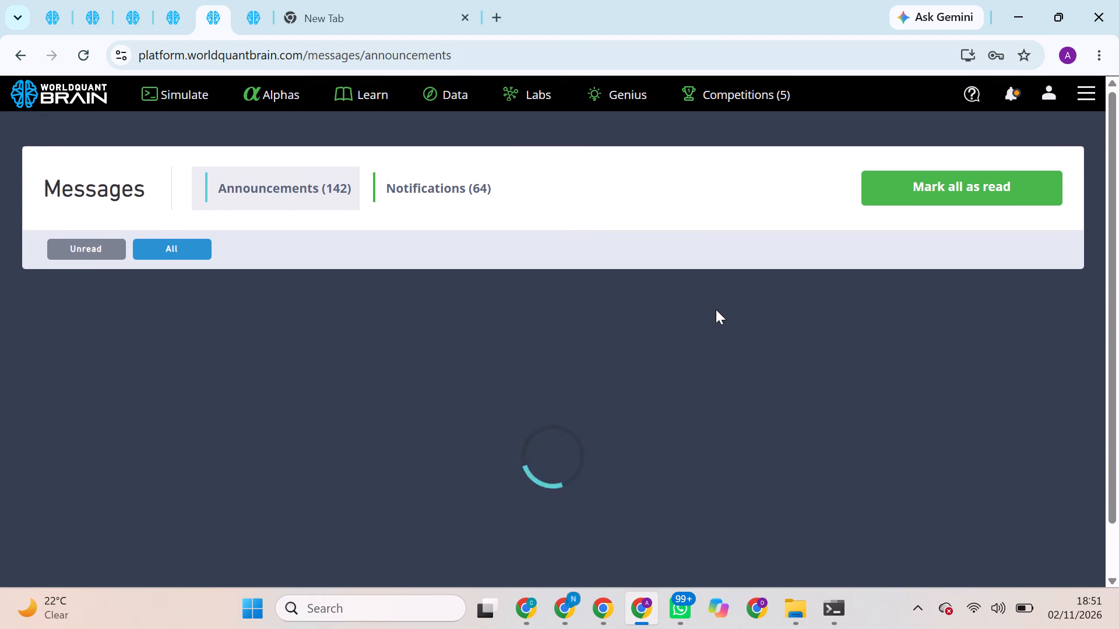
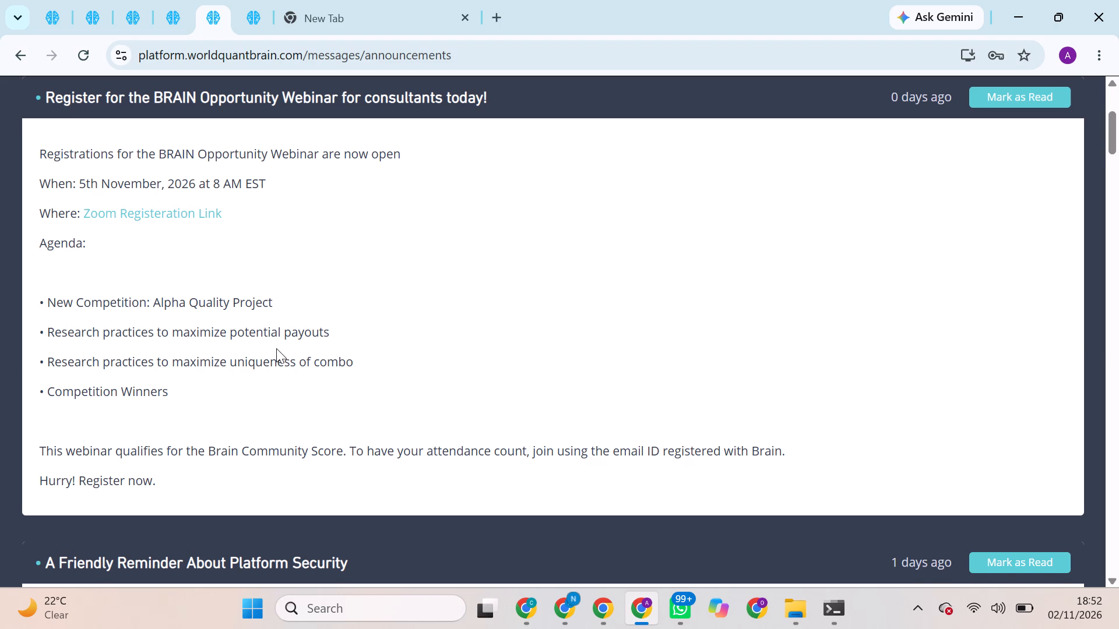
Read through the announcements from the BRAIN Opportunity Webinar down to the GLB/D1 Power Pool Nov'26 theme.
scroll(276, 348, down, 1)
scroll(217, 327, down, 1)
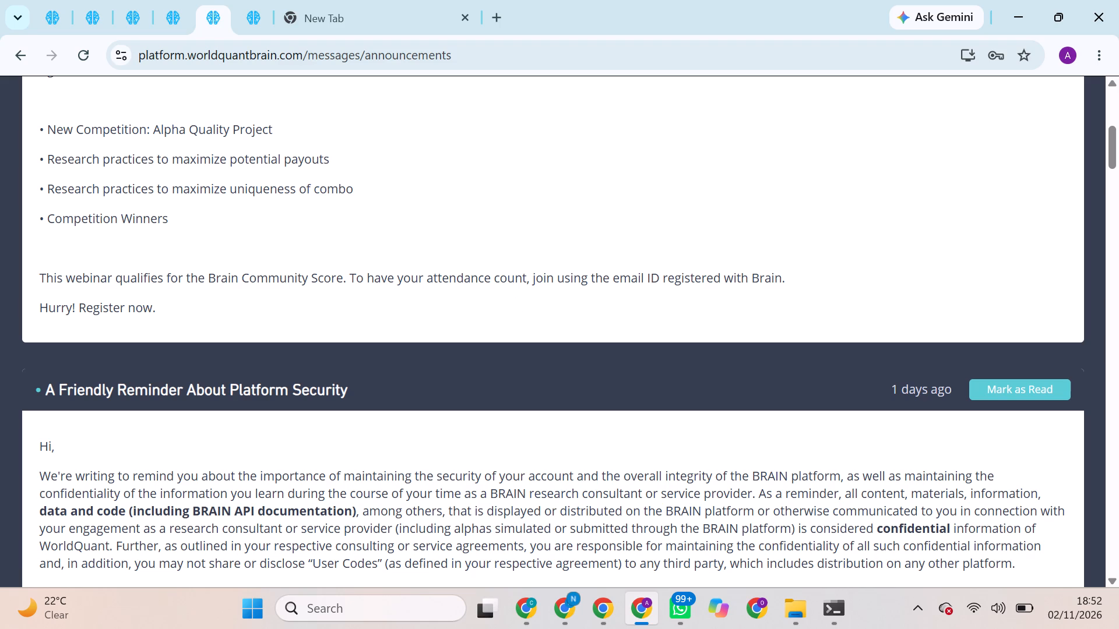
scroll(652, 326, down, 1)
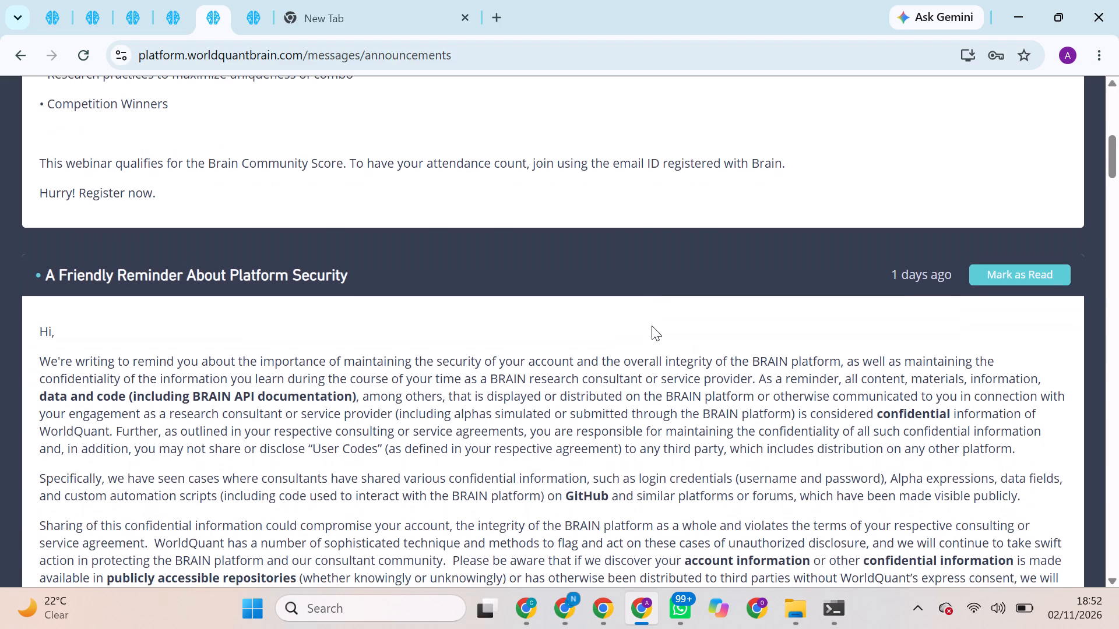
scroll(513, 400, down, 1)
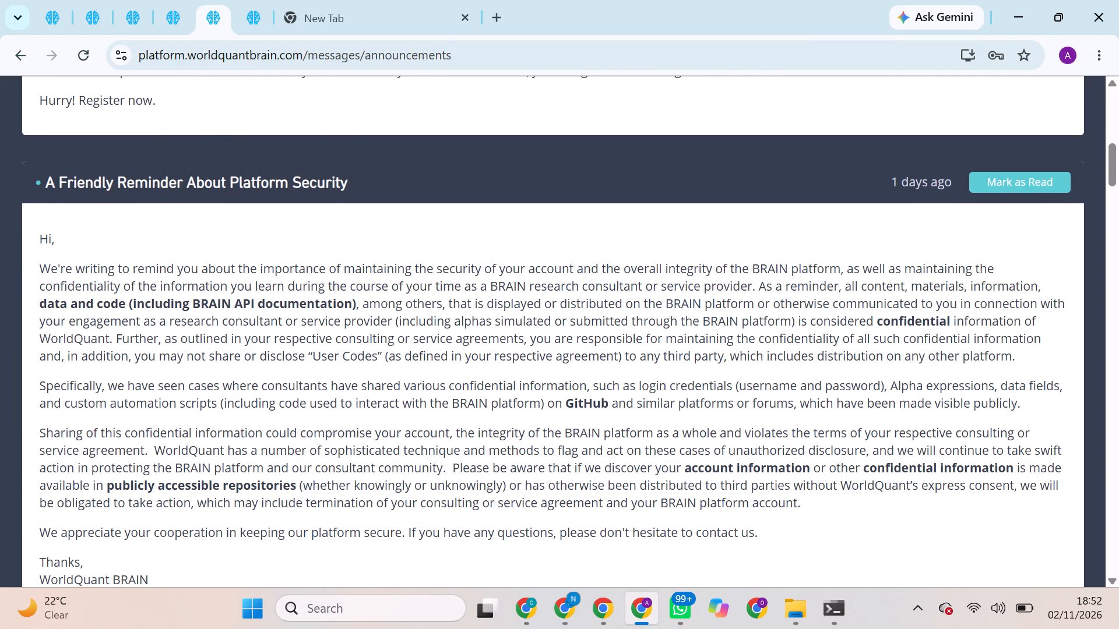
scroll(557, 234, down, 6)
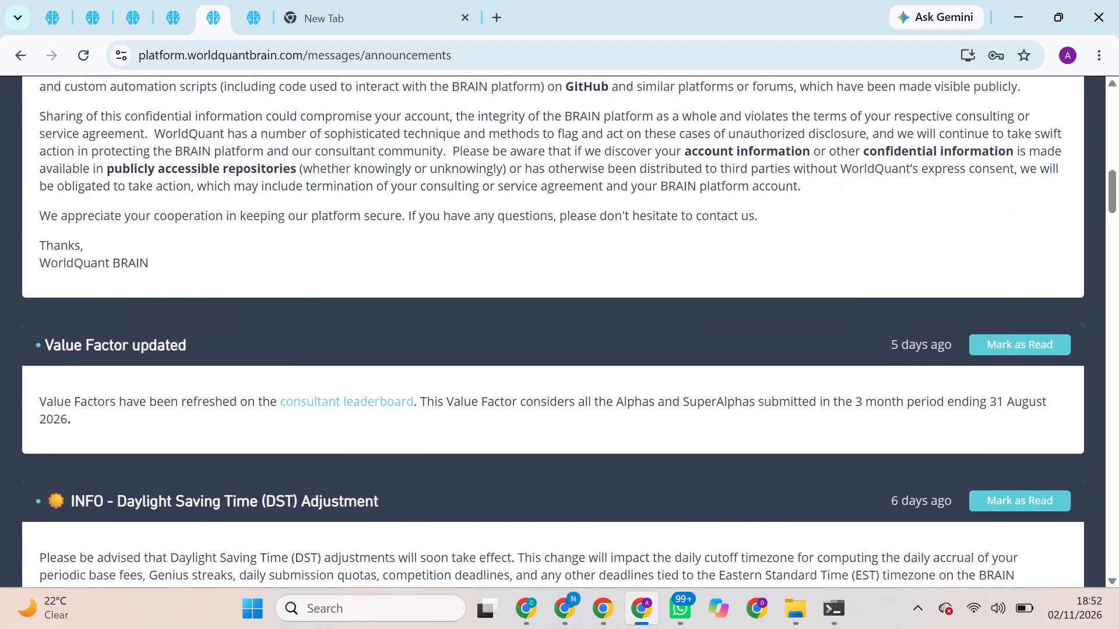
scroll(560, 236, down, 7)
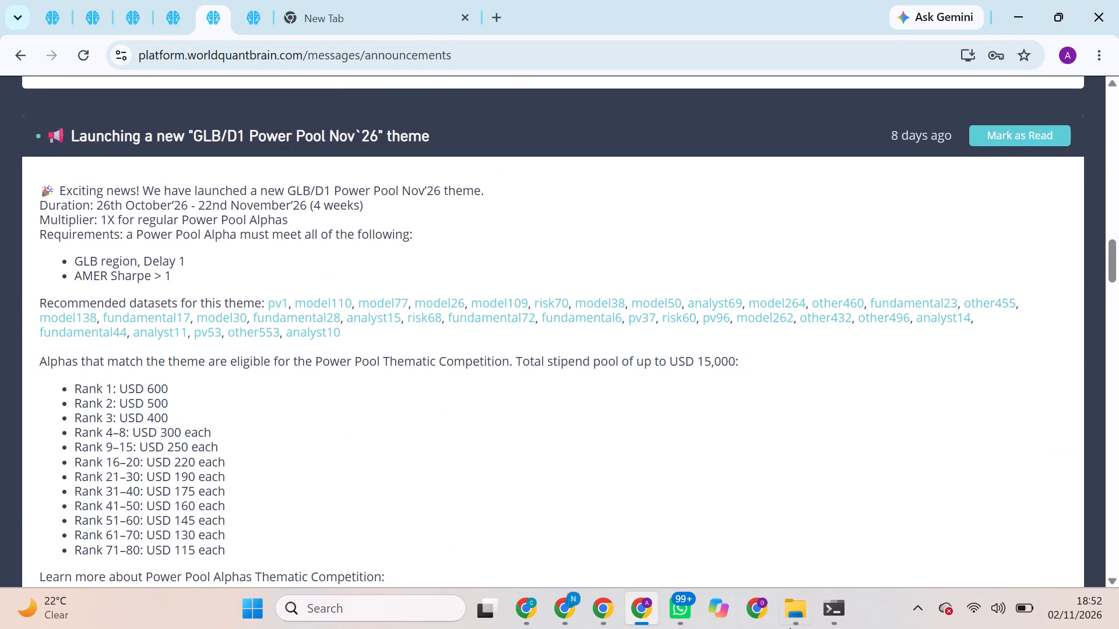
Switch to the first account's browser profile and change the GLB/D1/MINVOL1M super simulation's region to USA.
click(569, 600)
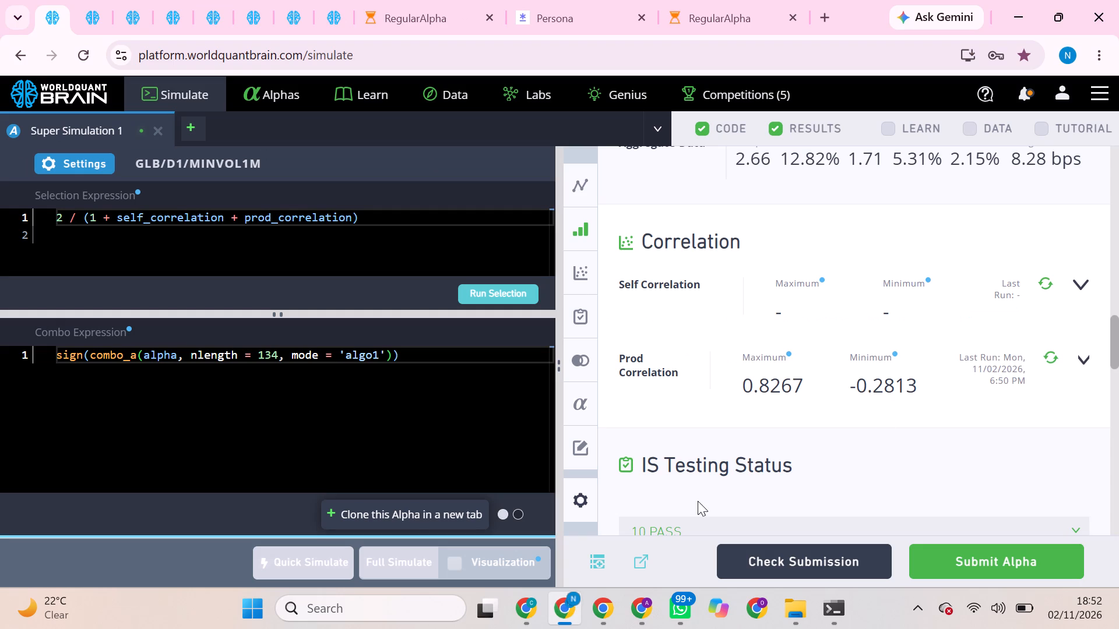
click(84, 165)
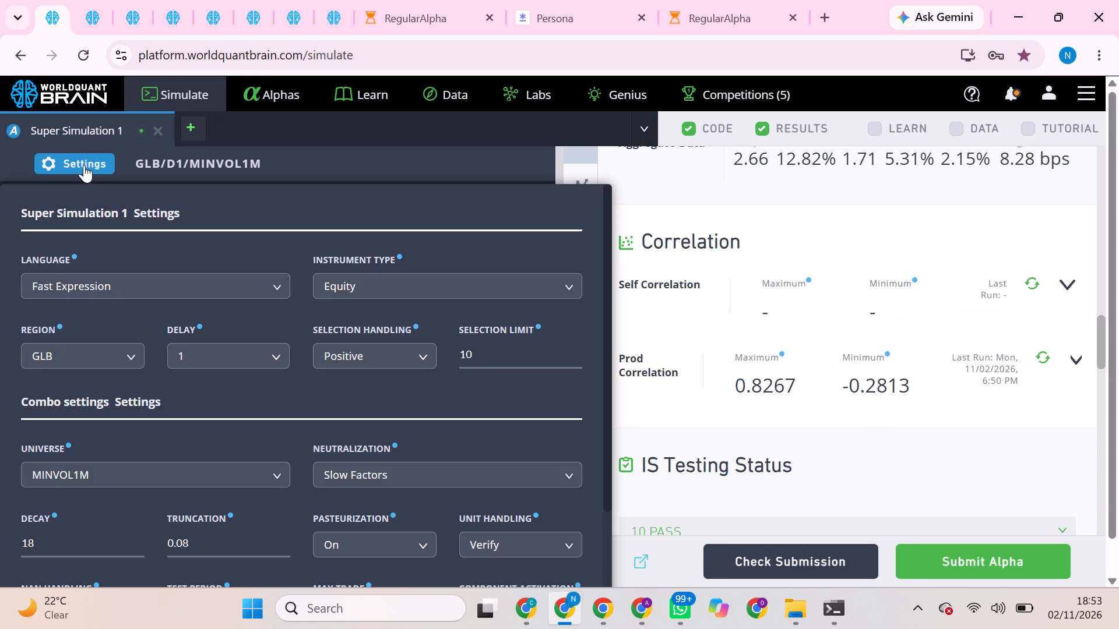
scroll(354, 409, down, 1)
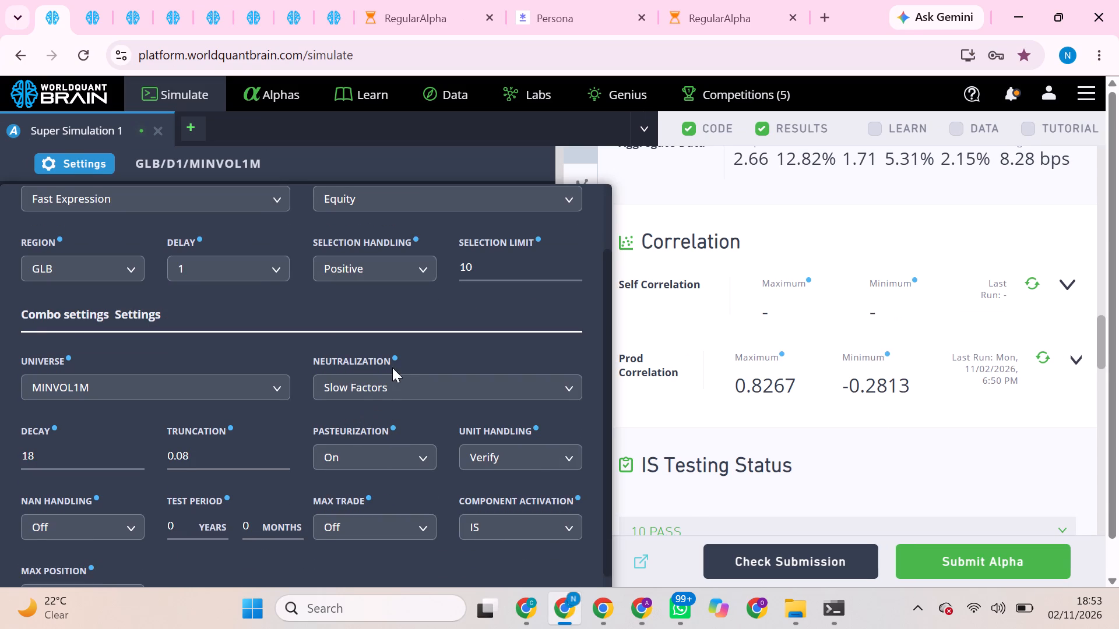
click(390, 394)
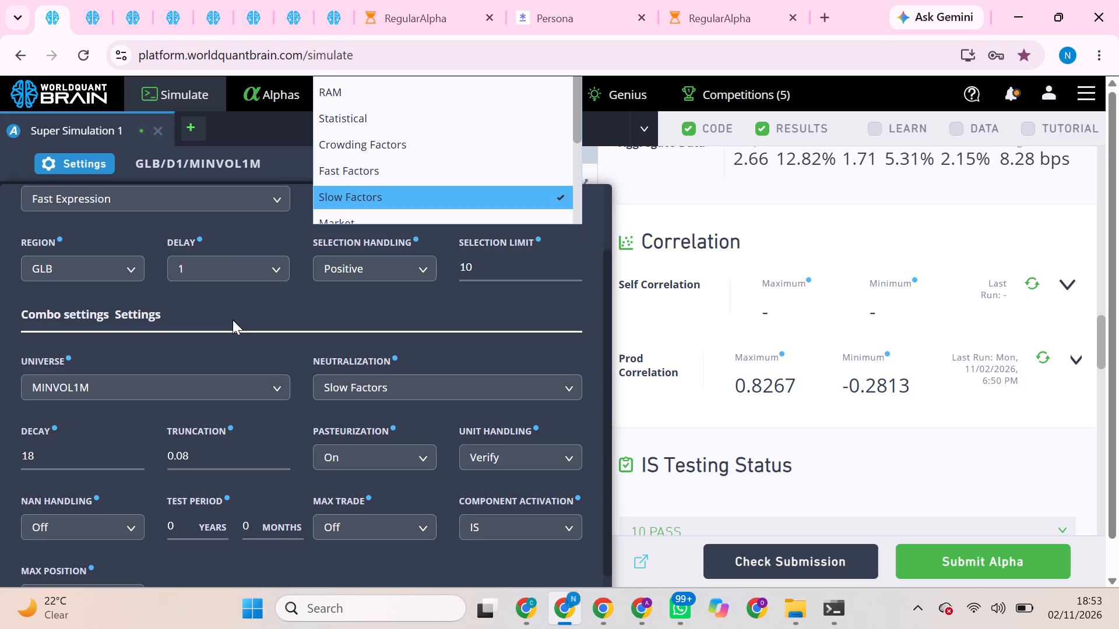
click(168, 393)
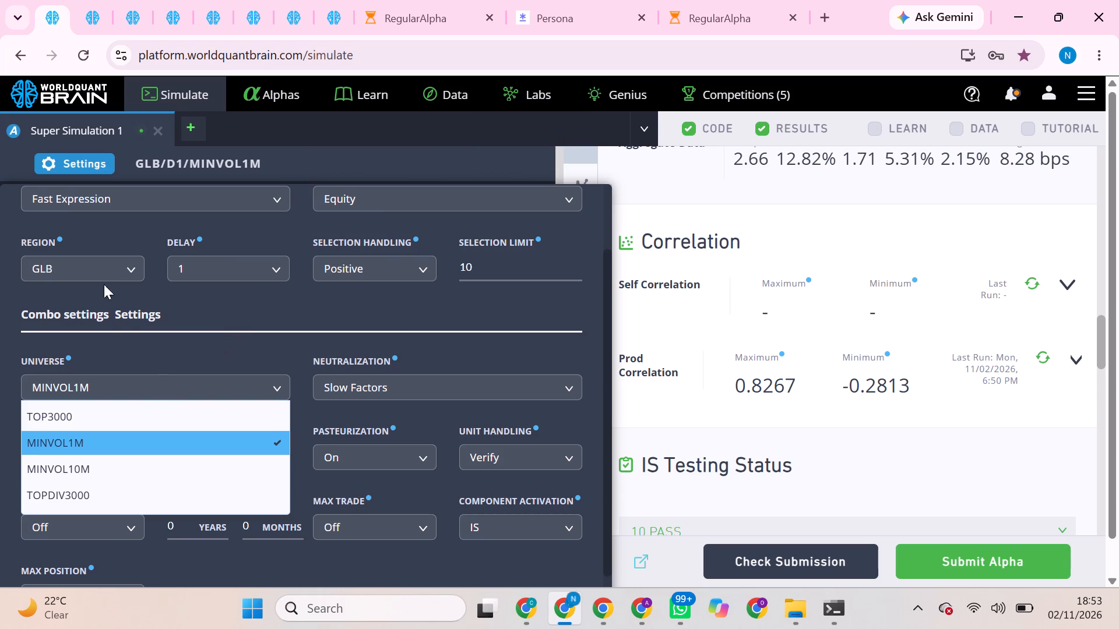
click(104, 272)
click(63, 295)
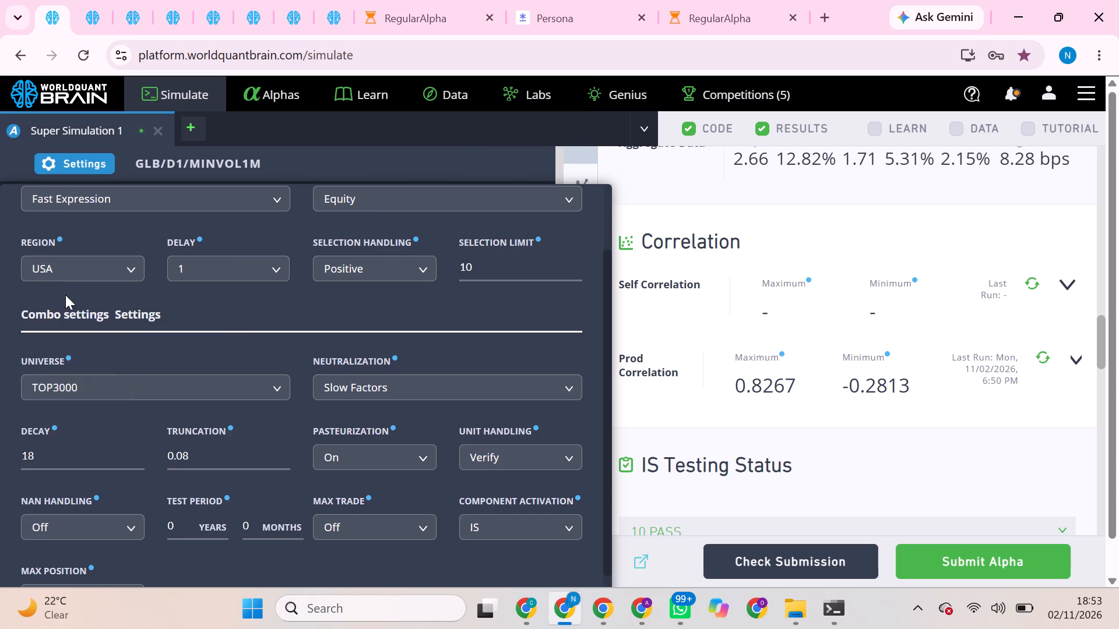
Set the super simulation's decay to 1 and apply the settings.
scroll(344, 468, down, 12)
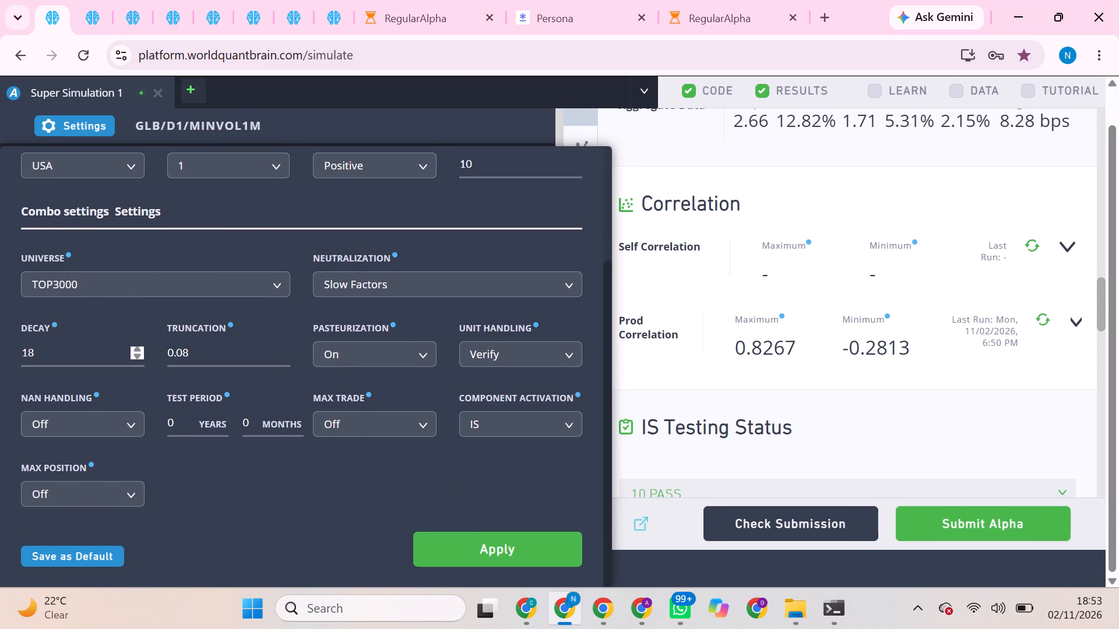
click(72, 346)
key(BackSpace)
key(BackSpace)
key(BackSpace)
key(BackSpace)
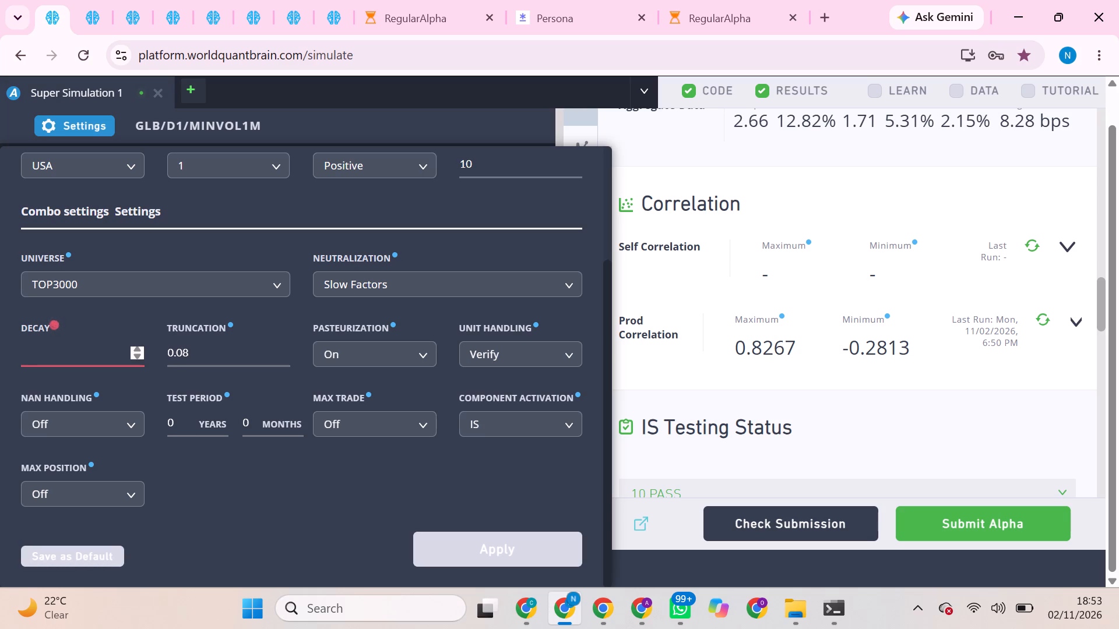
key(1)
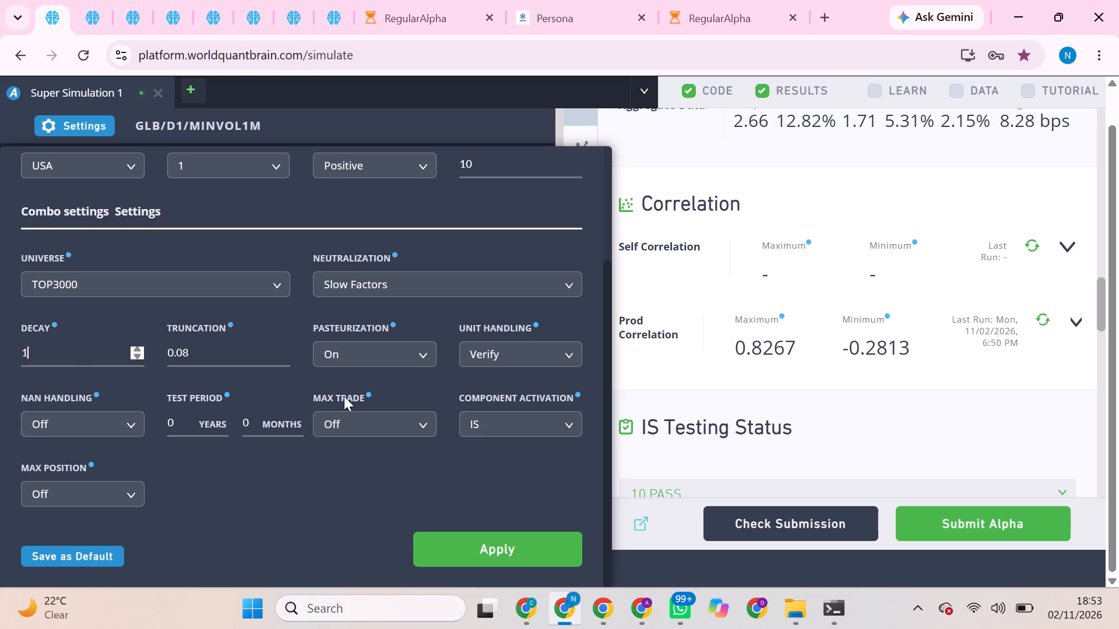
click(491, 560)
Run the selection for the USA/D1/TOP3000 super alpha and start its full simulation.
click(460, 298)
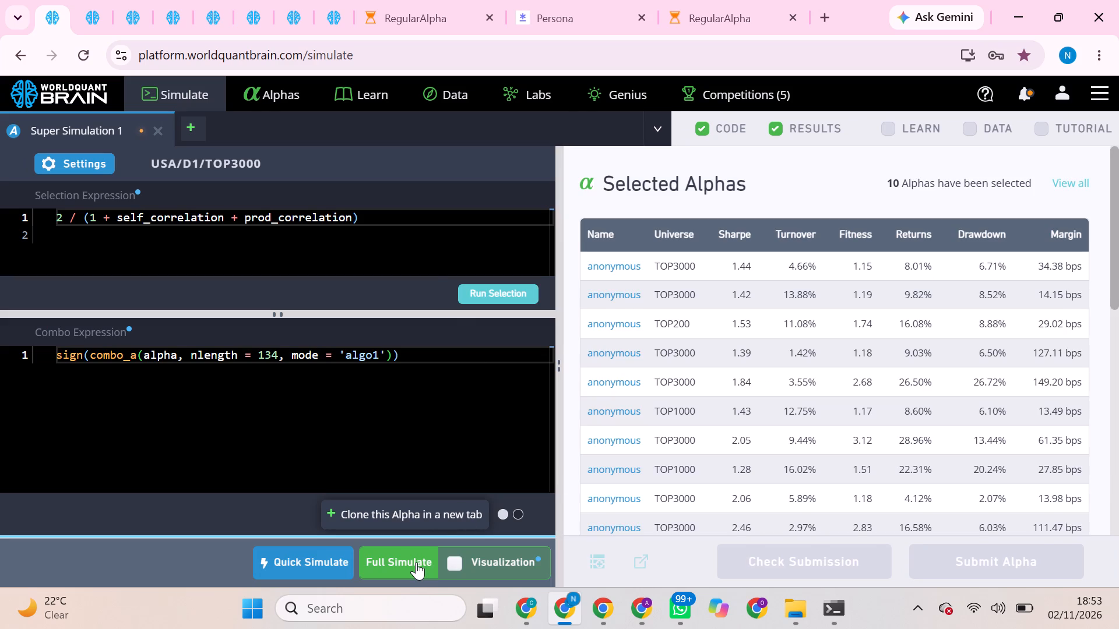
click(416, 562)
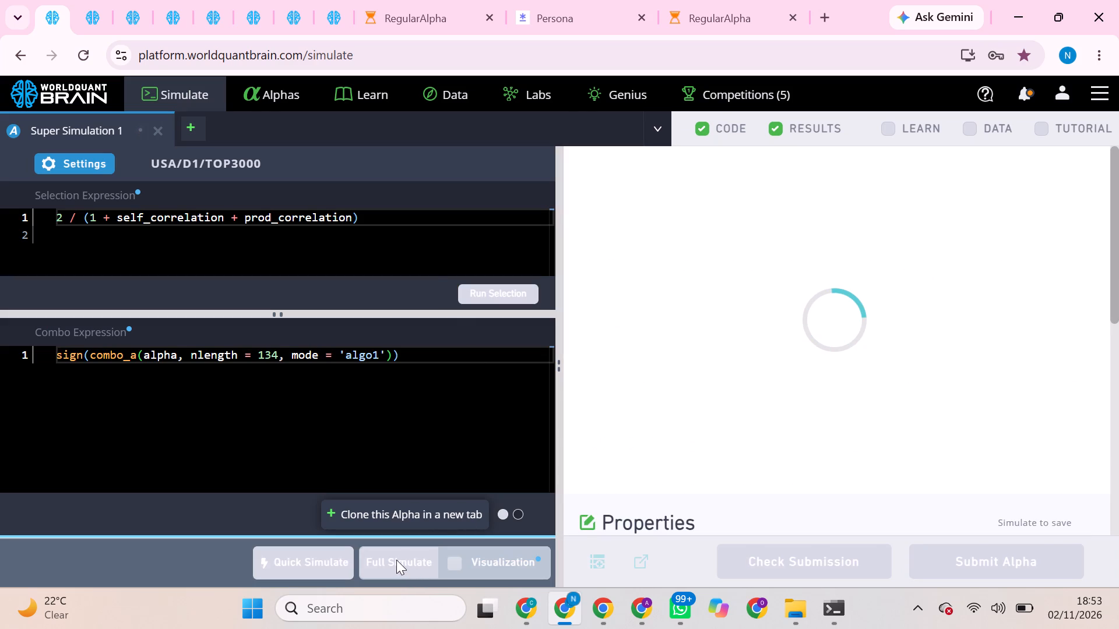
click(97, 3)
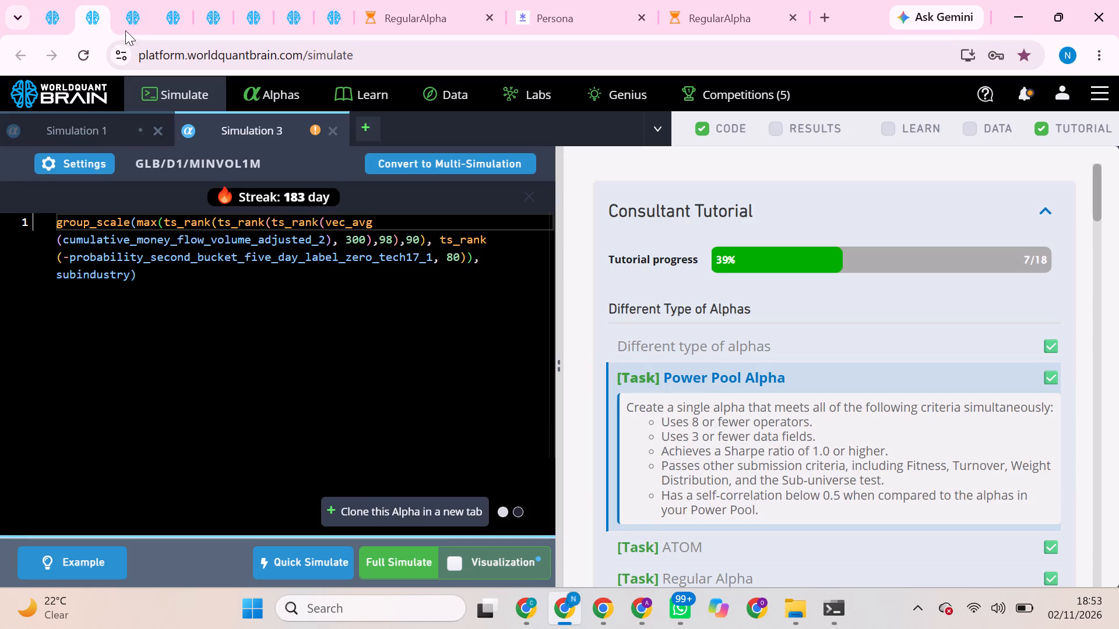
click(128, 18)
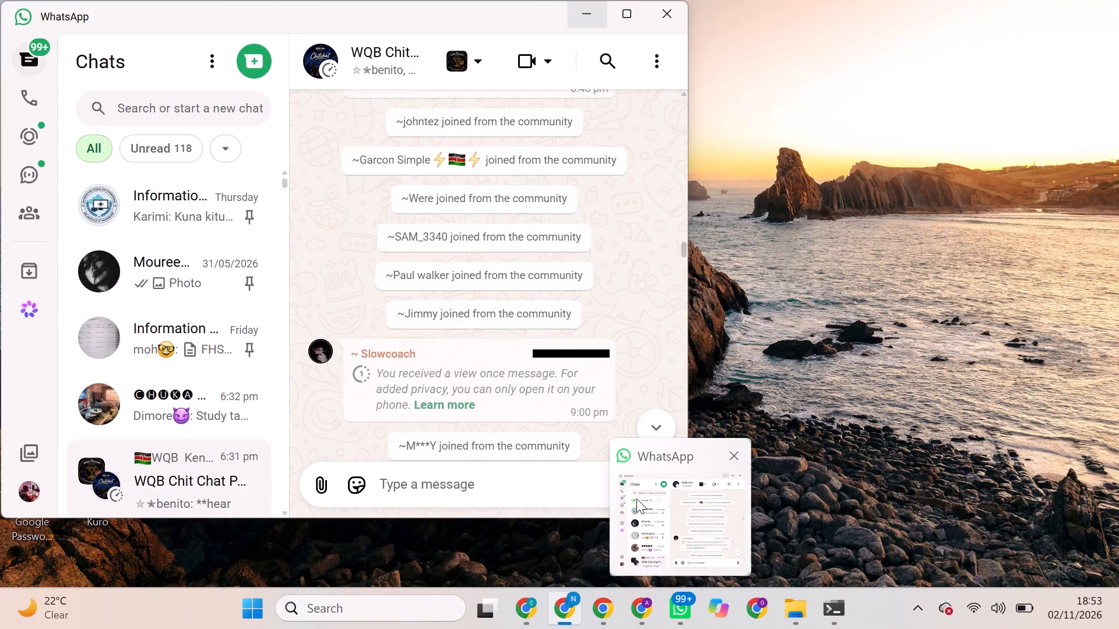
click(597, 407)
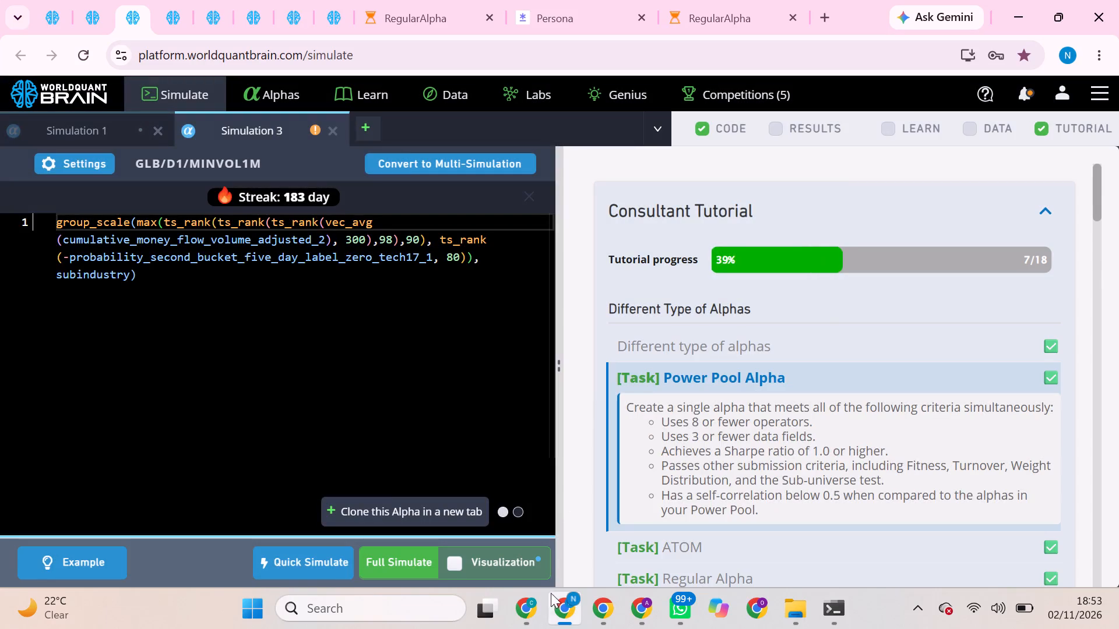
Switch to the second account's browser profile and set the decay of its USA/D1/TOP2000 super simulation to 21.
click(649, 605)
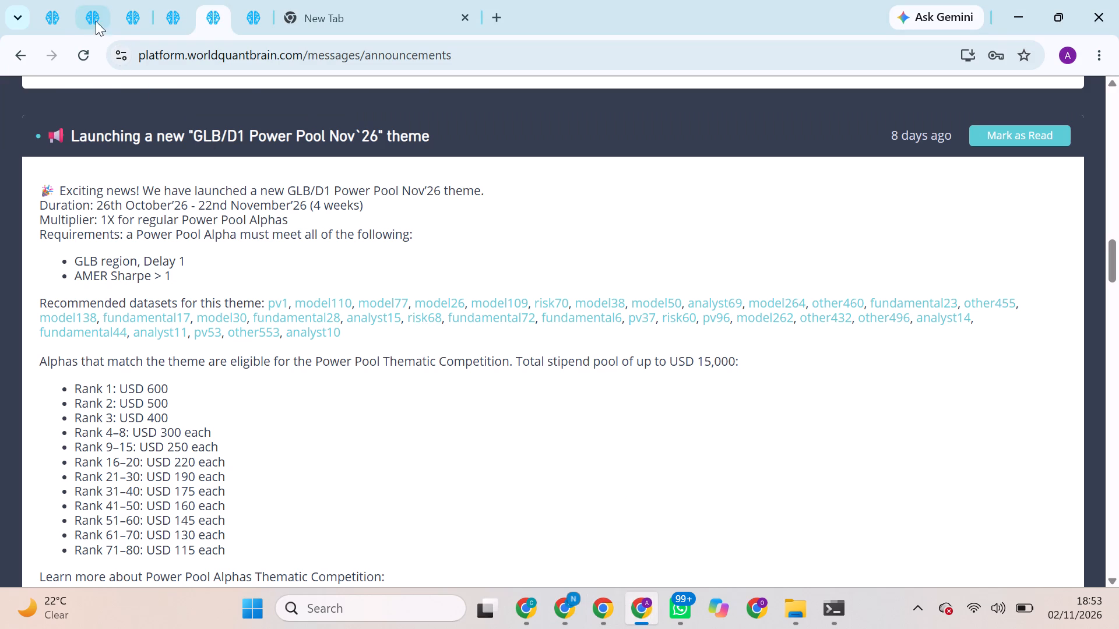
click(58, 0)
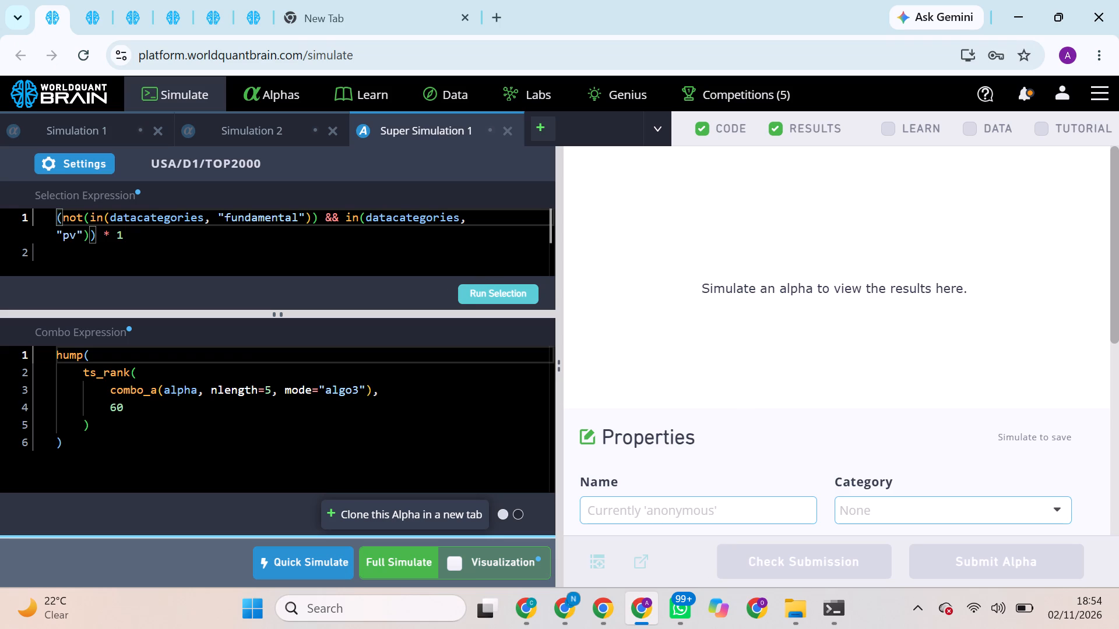
click(79, 168)
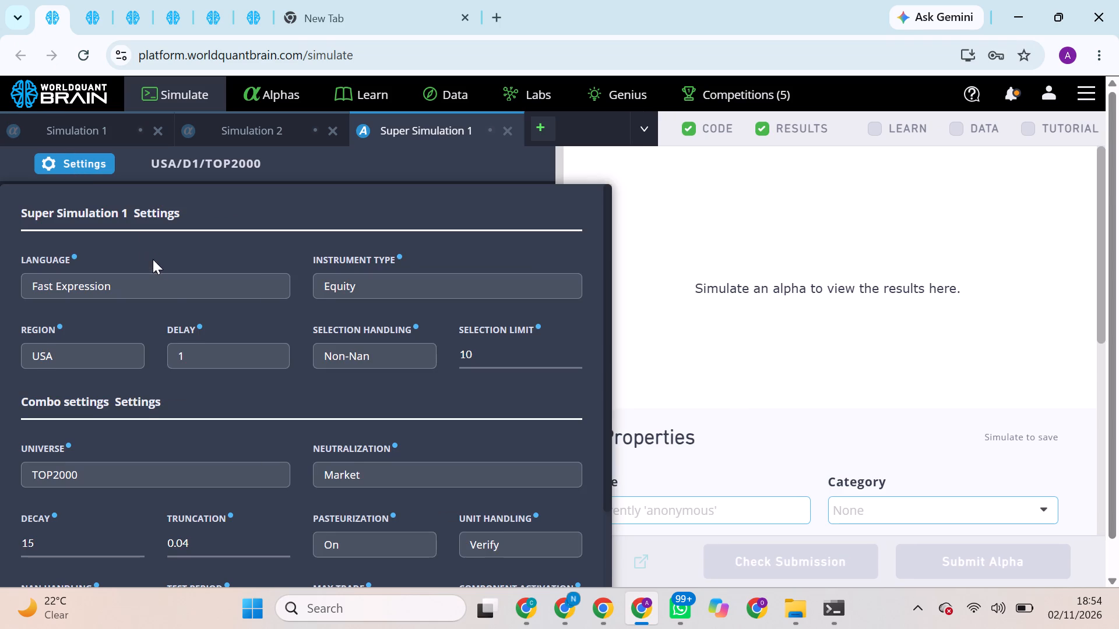
scroll(165, 285, down, 1)
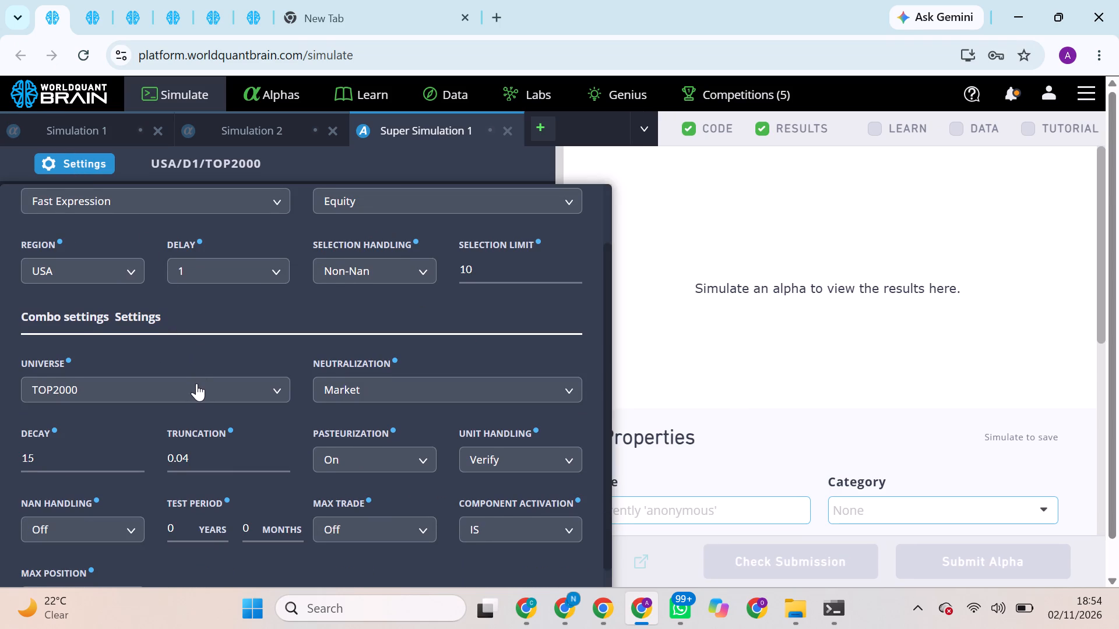
scroll(196, 384, down, 1)
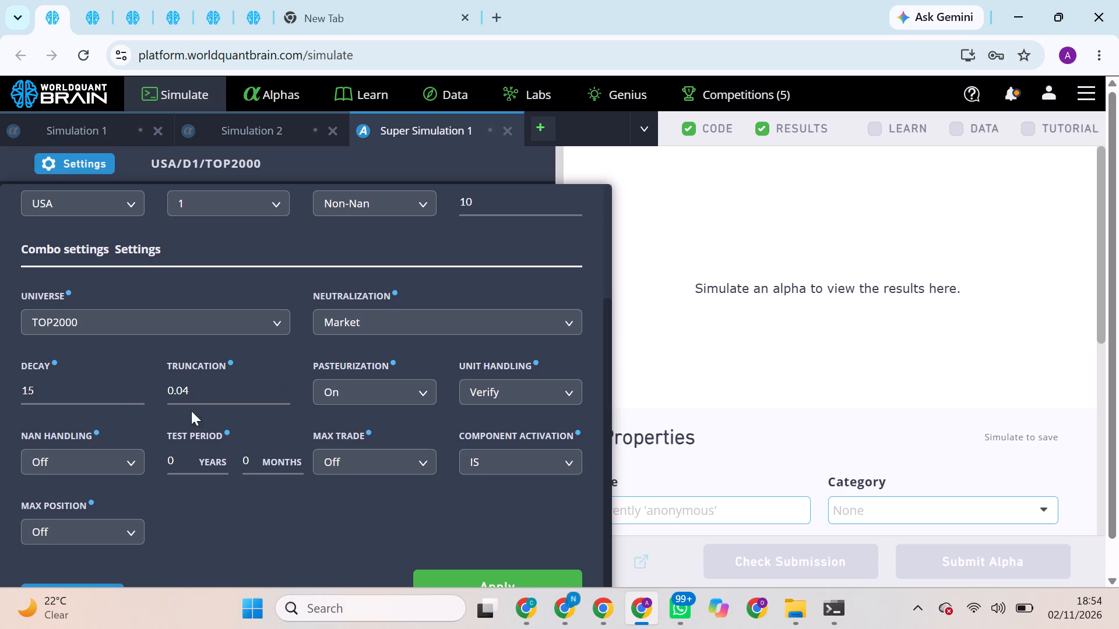
click(68, 395)
key(BackSpace)
key(BackSpace)
key(BackSpace)
key(BackSpace)
key(BackSpace)
key(BackSpace)
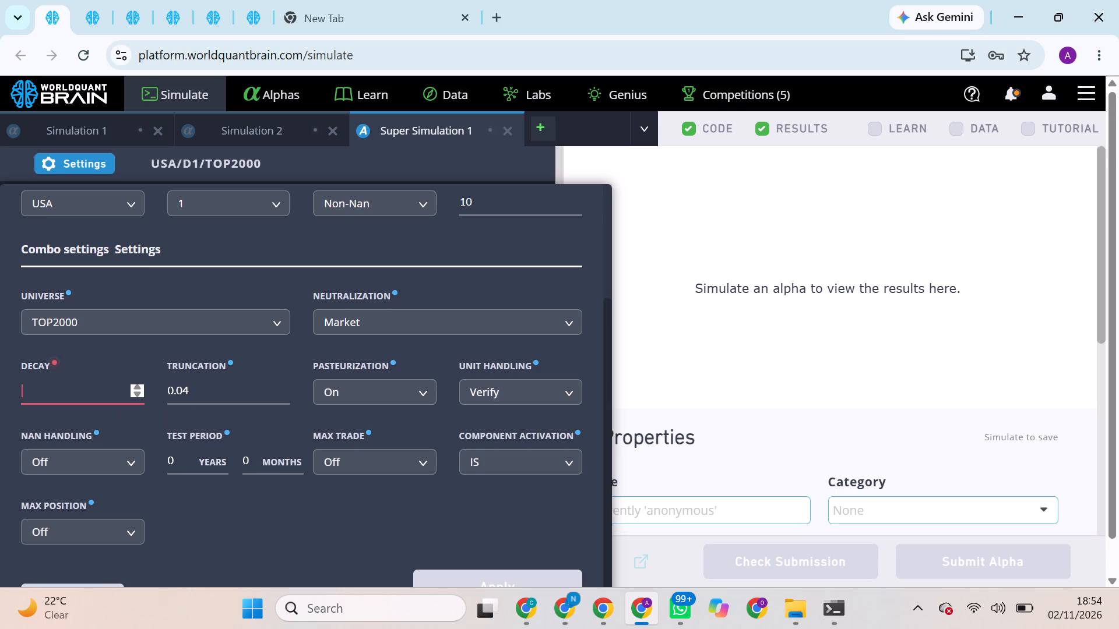
text(21)
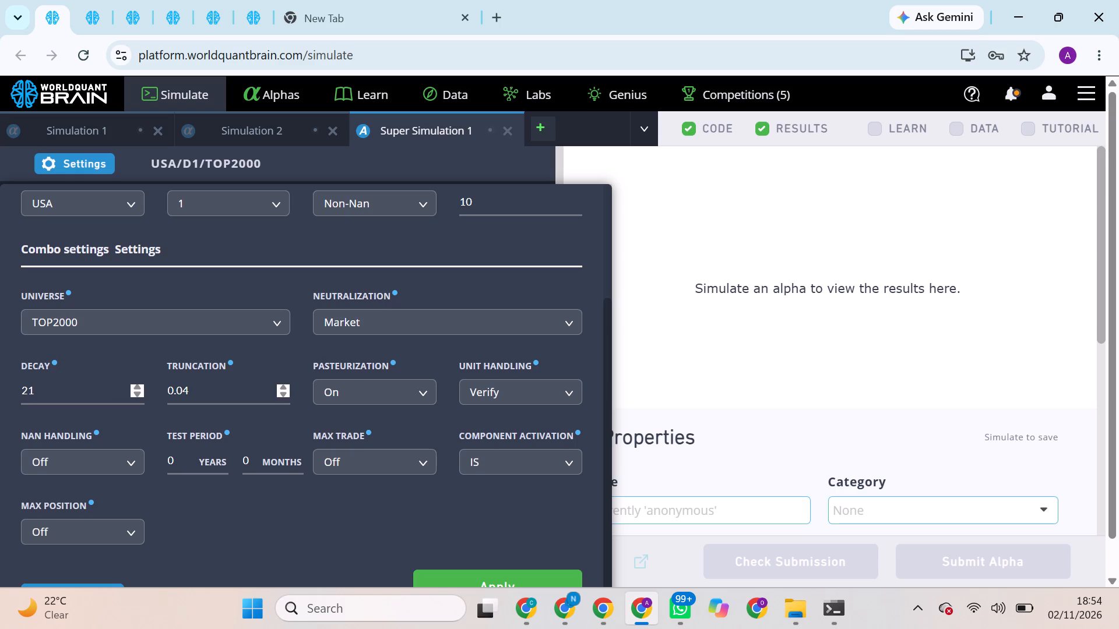
Set the super simulation's truncation to 0.08 and neutralization to Slow Factors, and apply the settings.
click(261, 387)
key(BackSpace)
key(8)
click(395, 317)
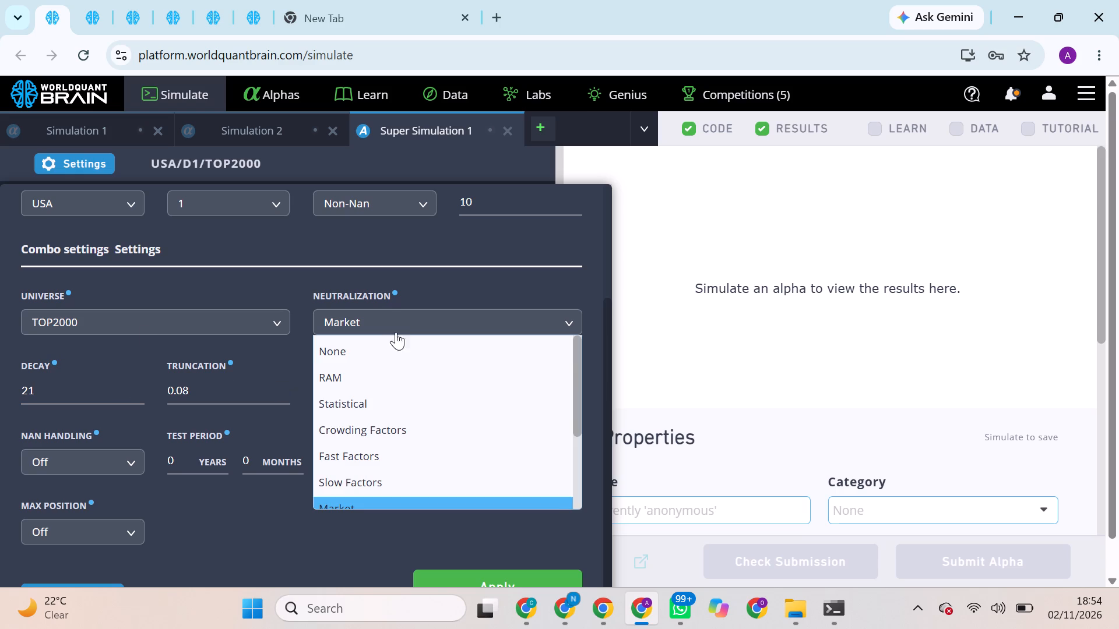
scroll(358, 423, down, 2)
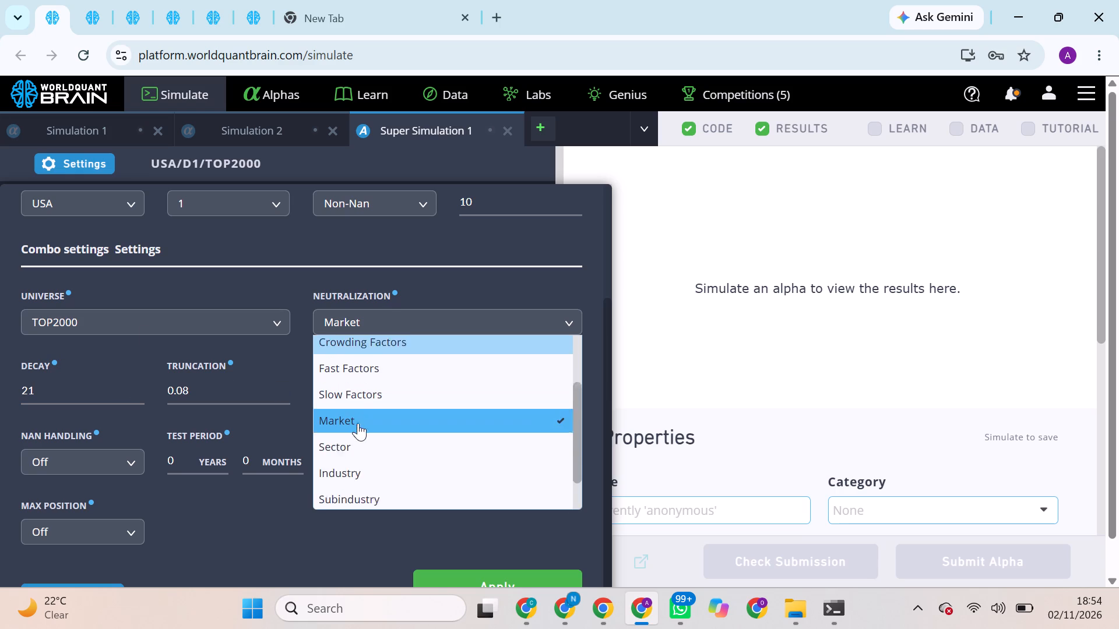
scroll(358, 423, down, 1)
click(374, 362)
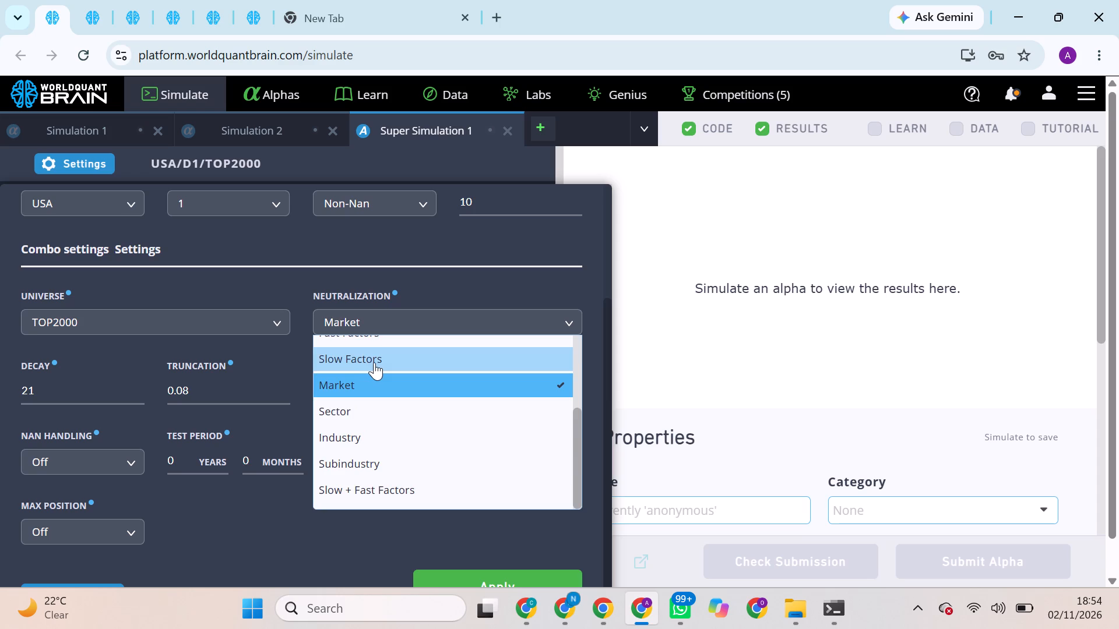
scroll(447, 515, down, 7)
click(495, 555)
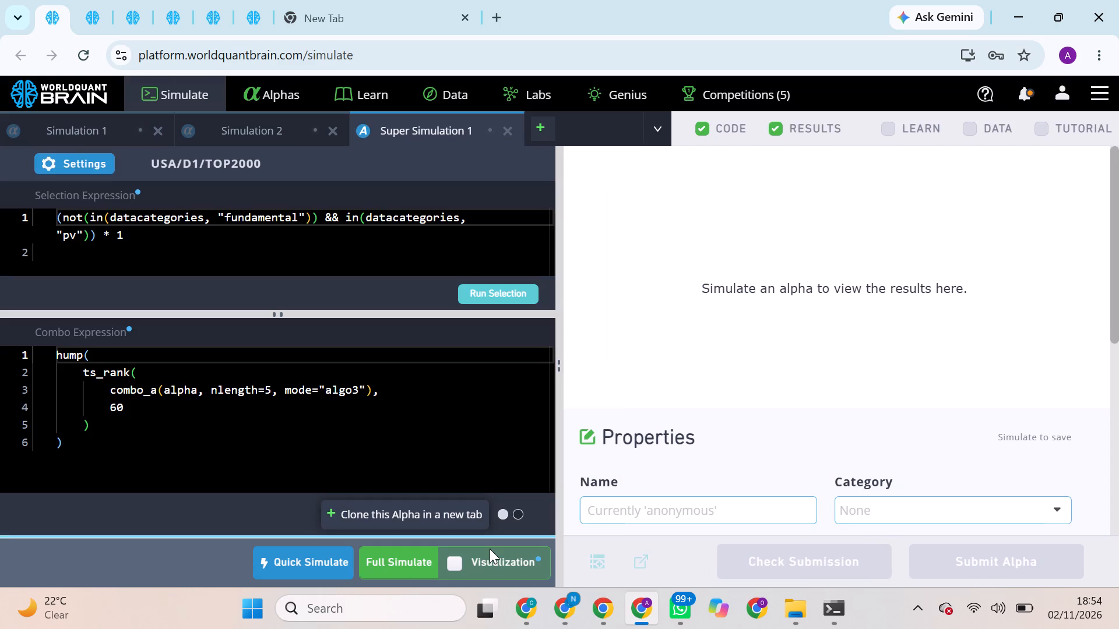
Run the selection for the USA/D1/TOP2000 super alpha and start its full simulation.
click(519, 299)
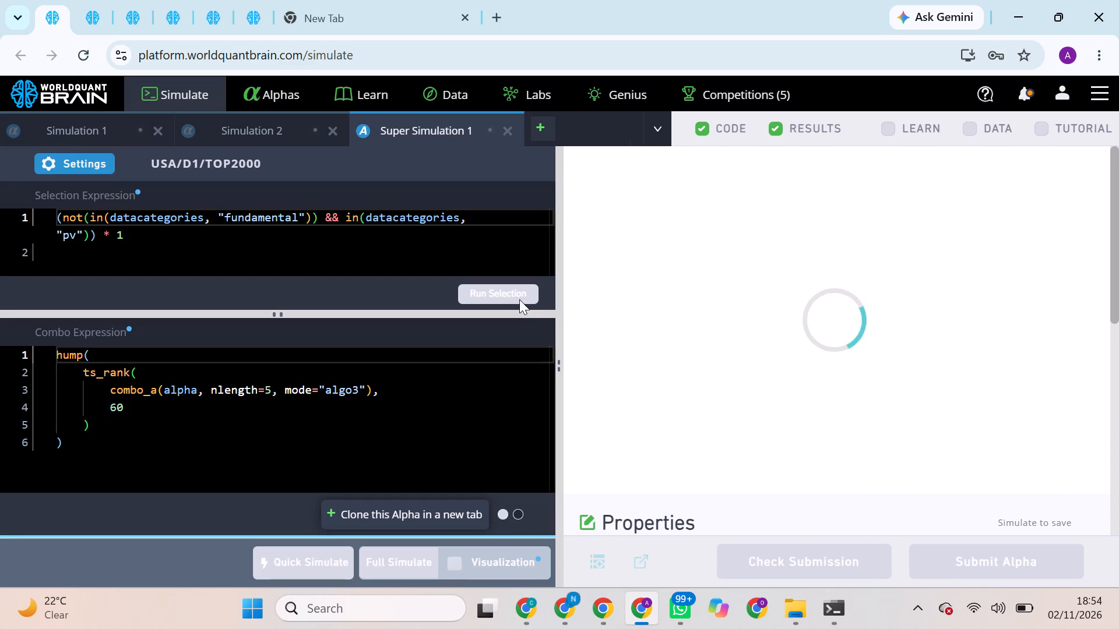
click(418, 564)
click(415, 567)
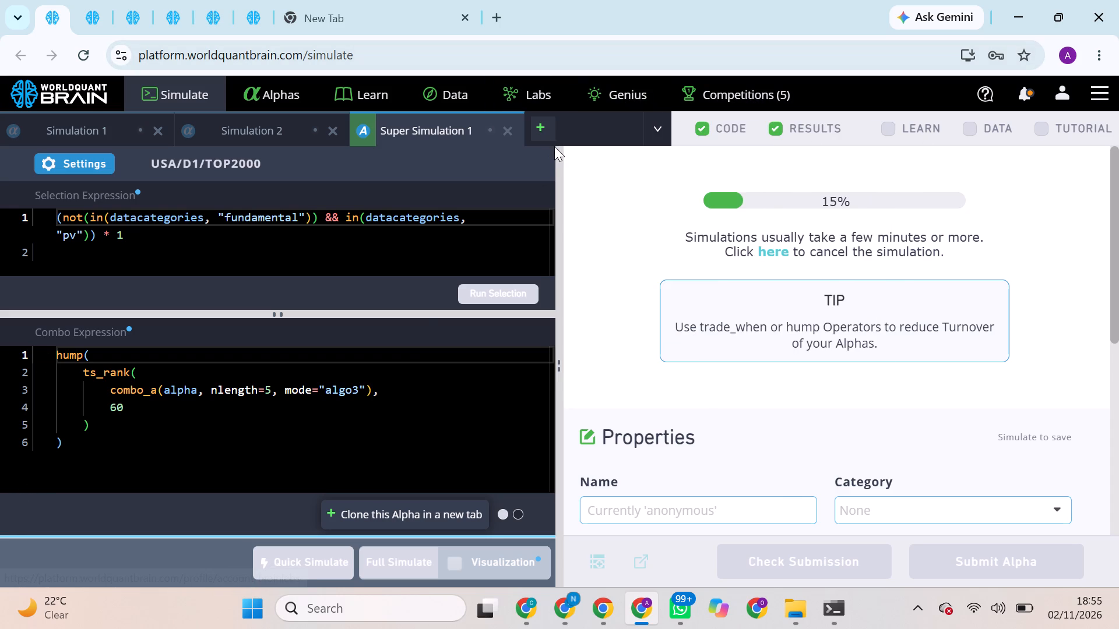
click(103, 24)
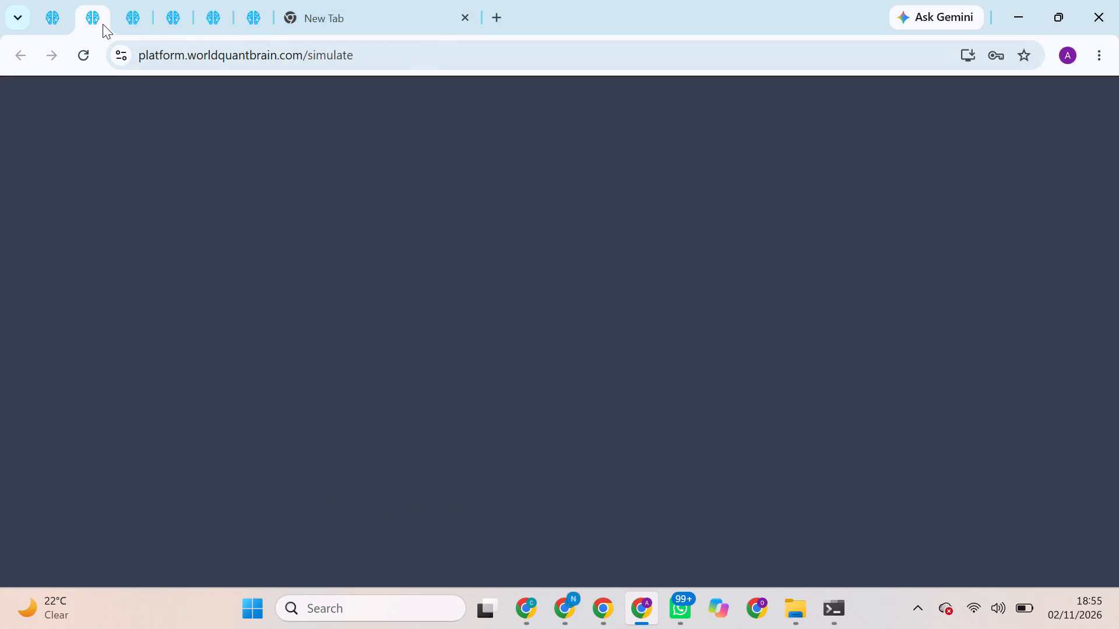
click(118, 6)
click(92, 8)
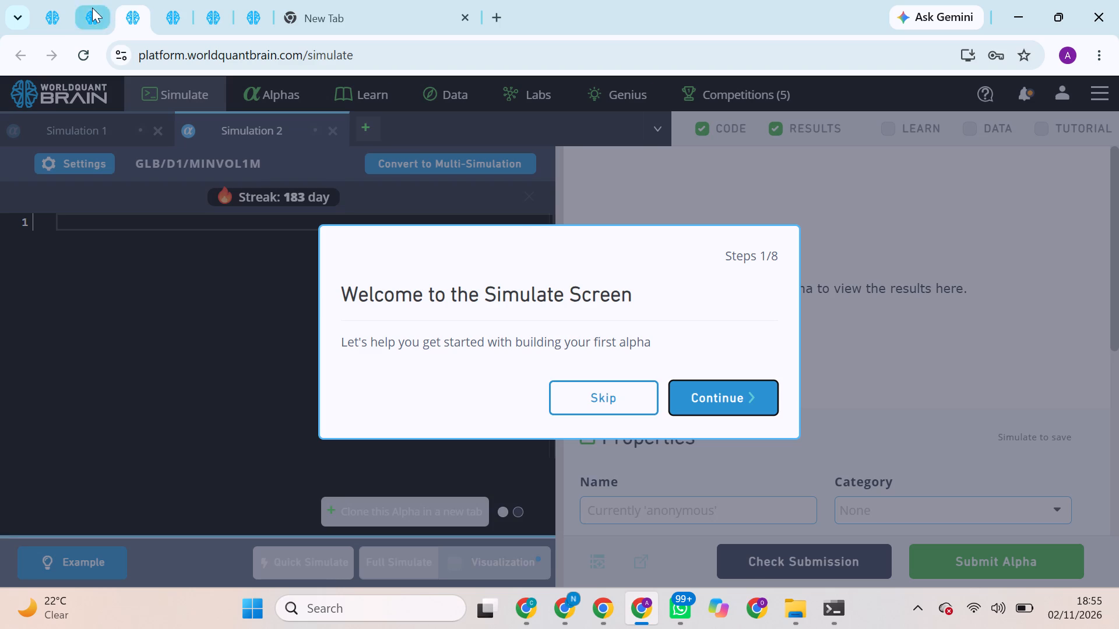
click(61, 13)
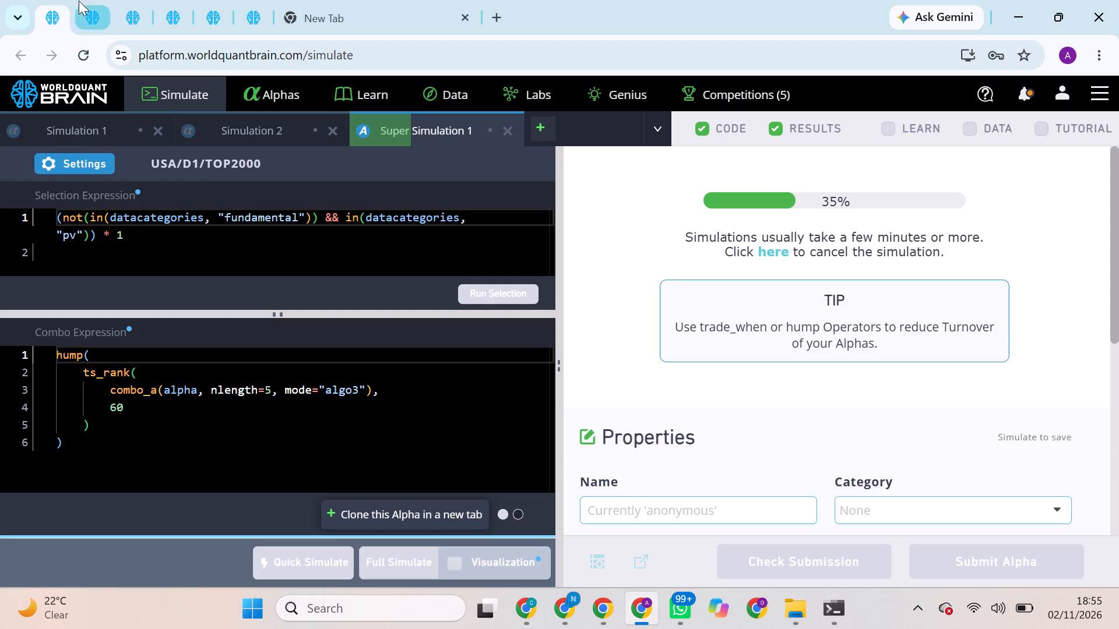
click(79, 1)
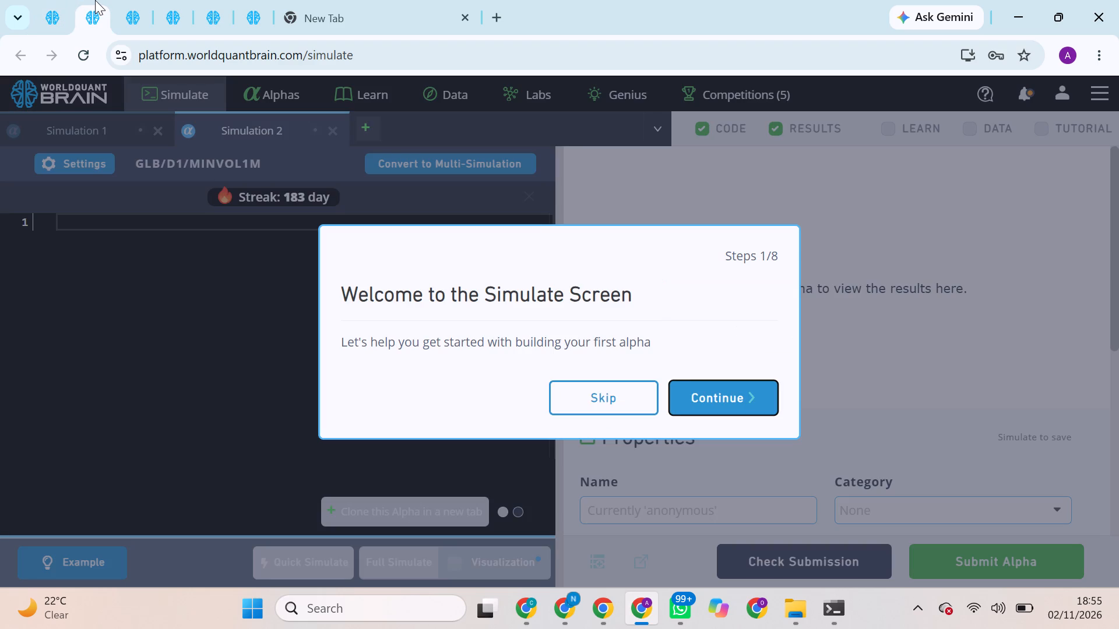
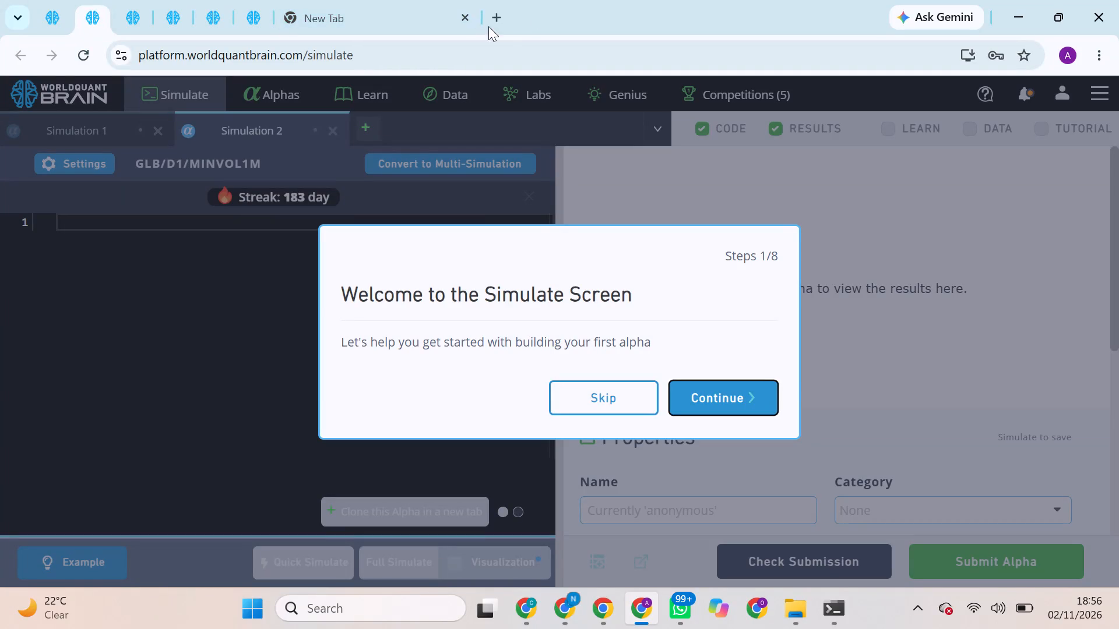
Skip the Simulate screen's welcome tour and check the progress of the running USA/D1/TOP2000 super simulation.
click(583, 395)
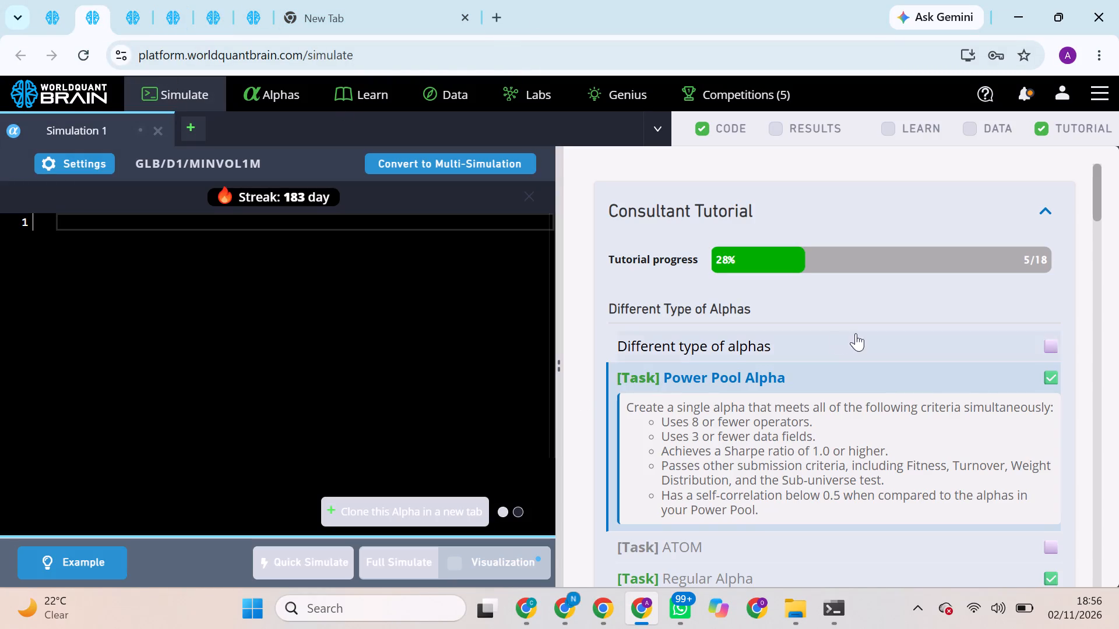
click(40, 5)
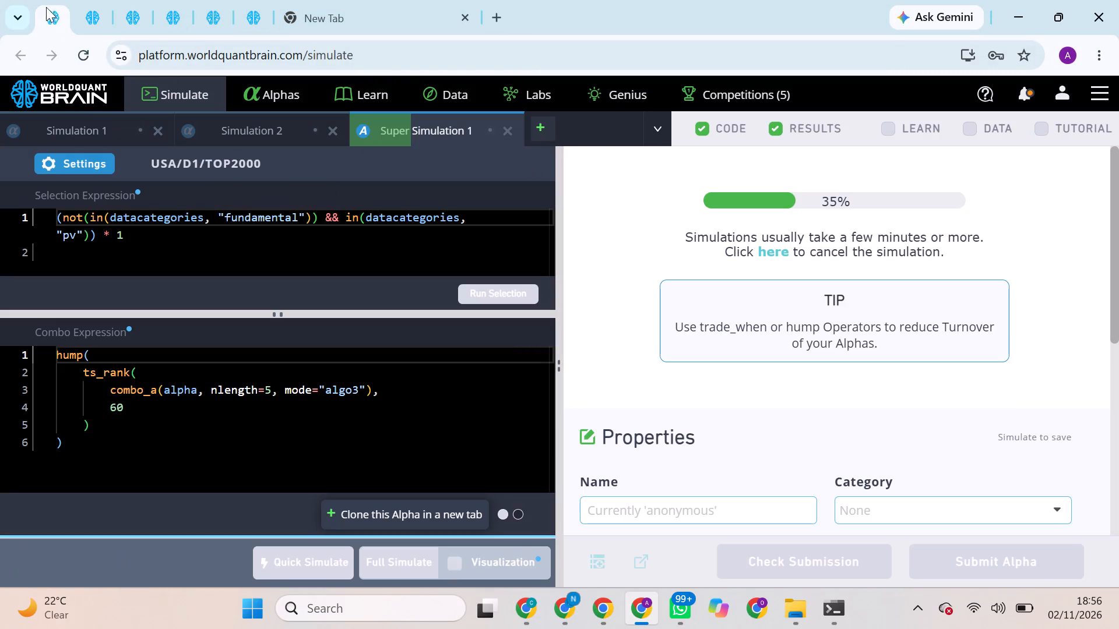
click(85, 8)
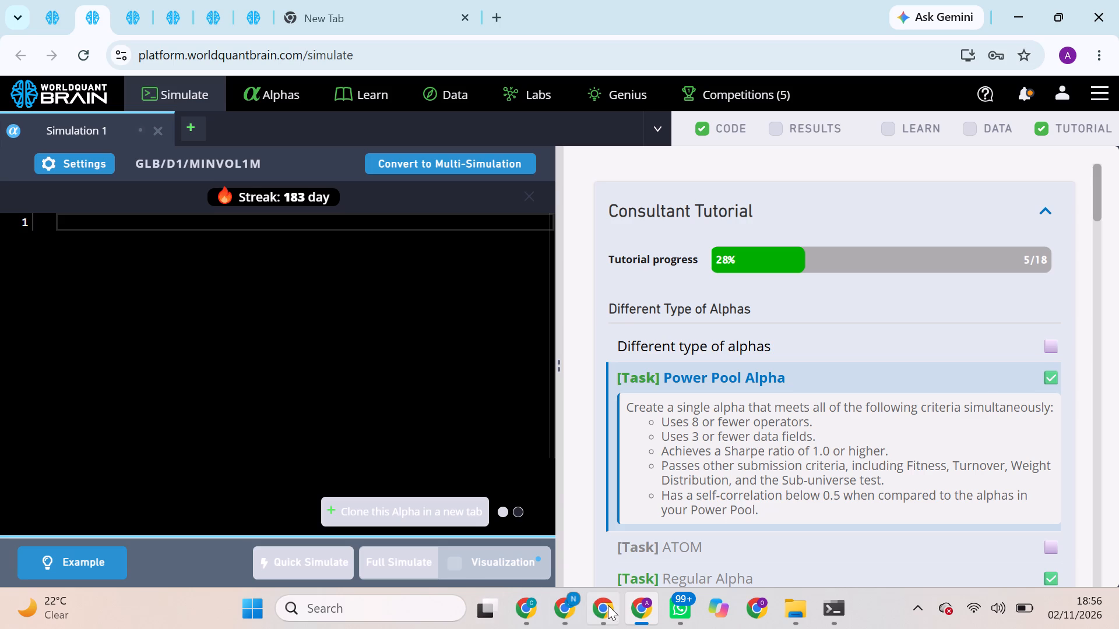
Switch to the third account's browser profile and open its first WorldQuant BRAIN page.
click(761, 615)
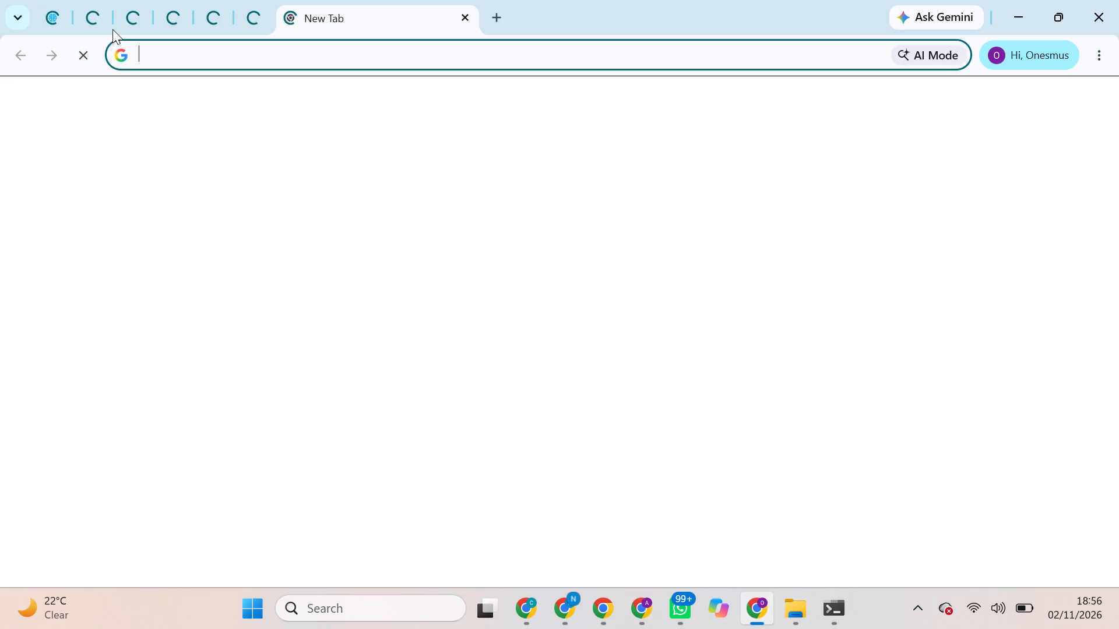
click(44, 1)
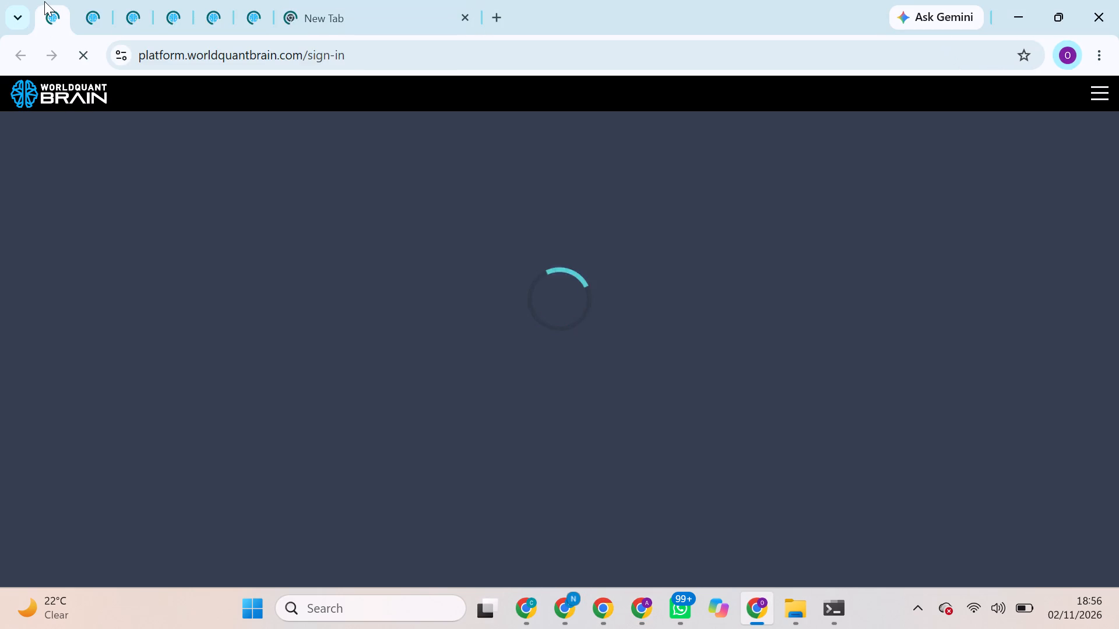
Return to the first account's profile, dismiss the tutorial checks, and run the Prod Correlation check on the USA/D1/TOP3000 super alpha.
click(566, 608)
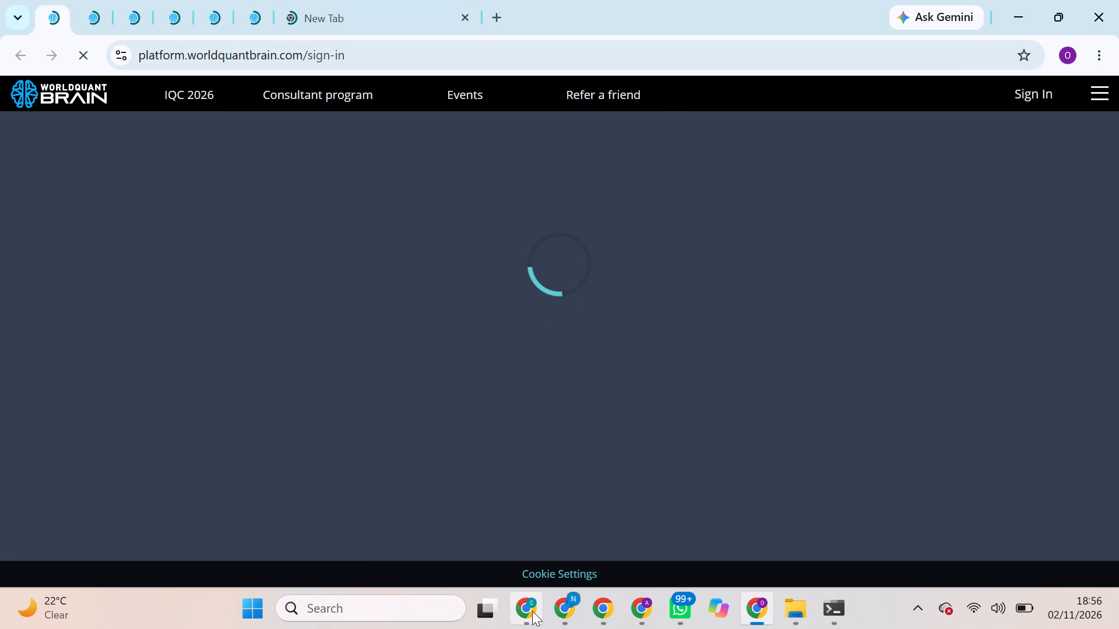
click(45, 9)
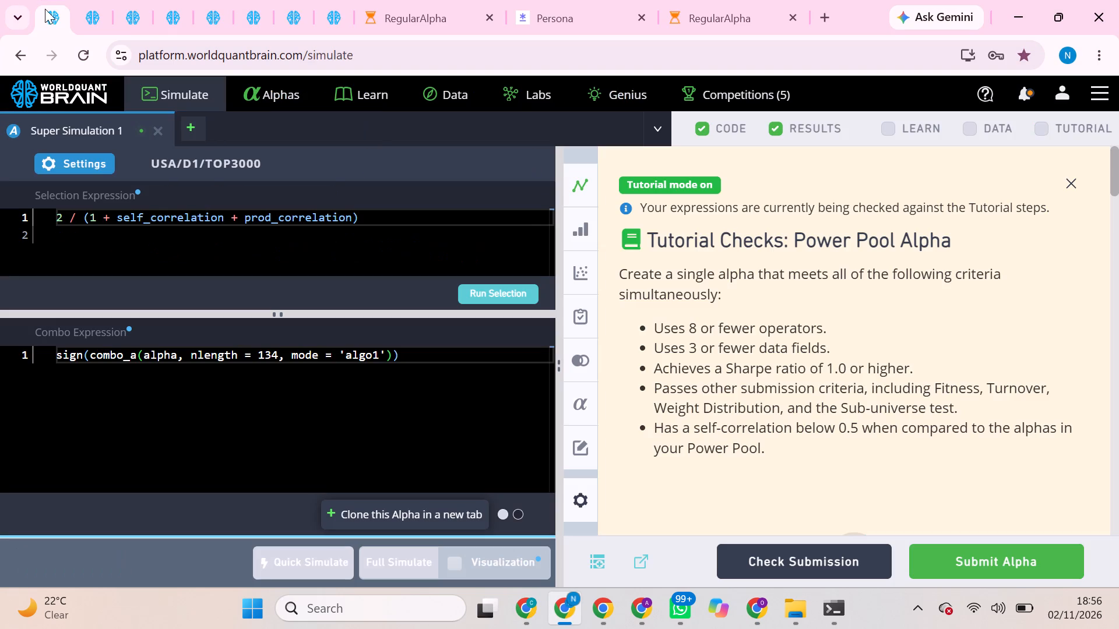
click(1074, 179)
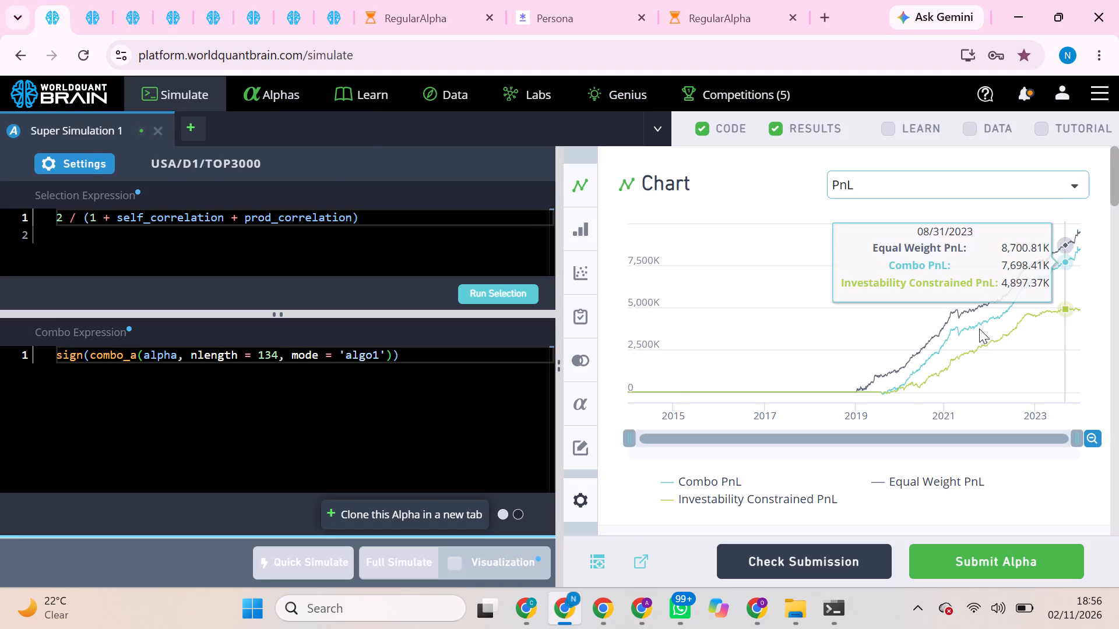
scroll(914, 373, down, 10)
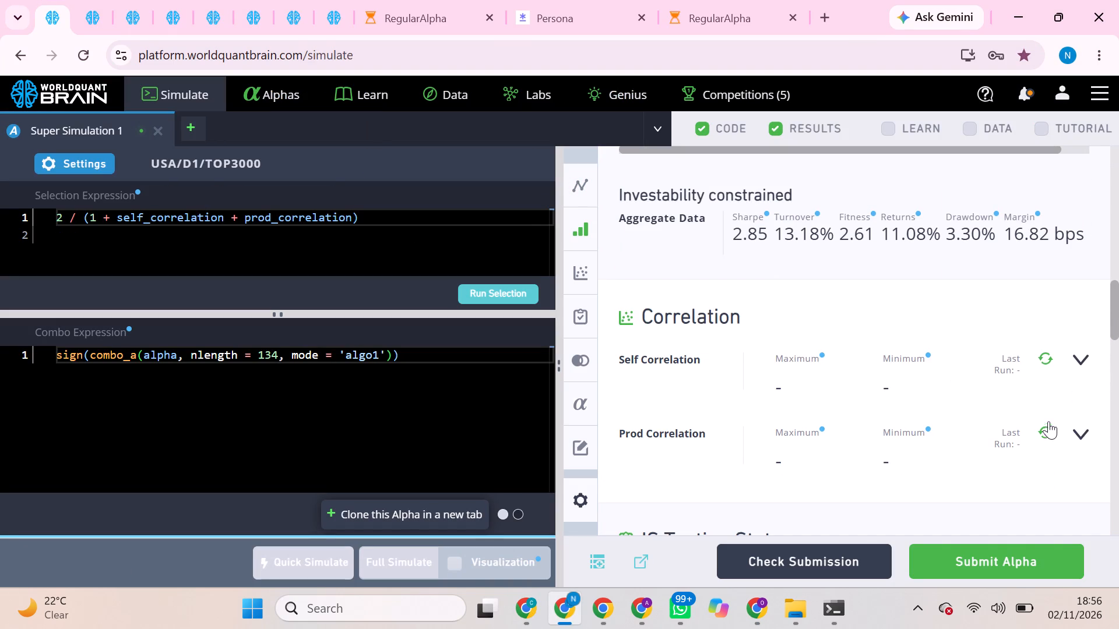
click(1046, 429)
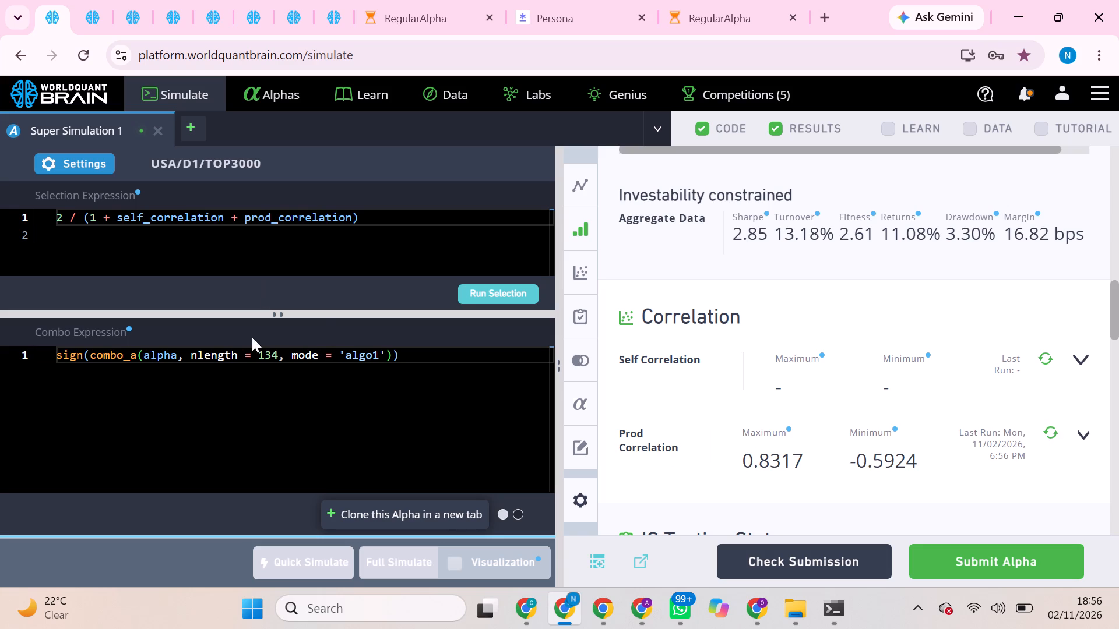
Start editing the USA/D1/TOP3000 super alpha's selection expression just after the leading 2.
click(67, 209)
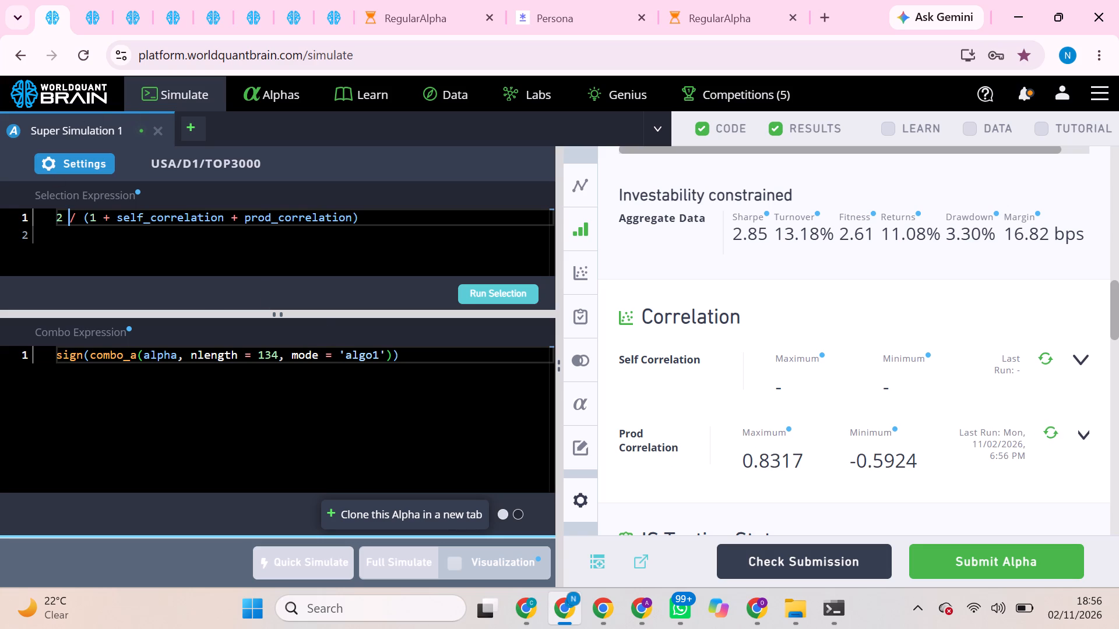
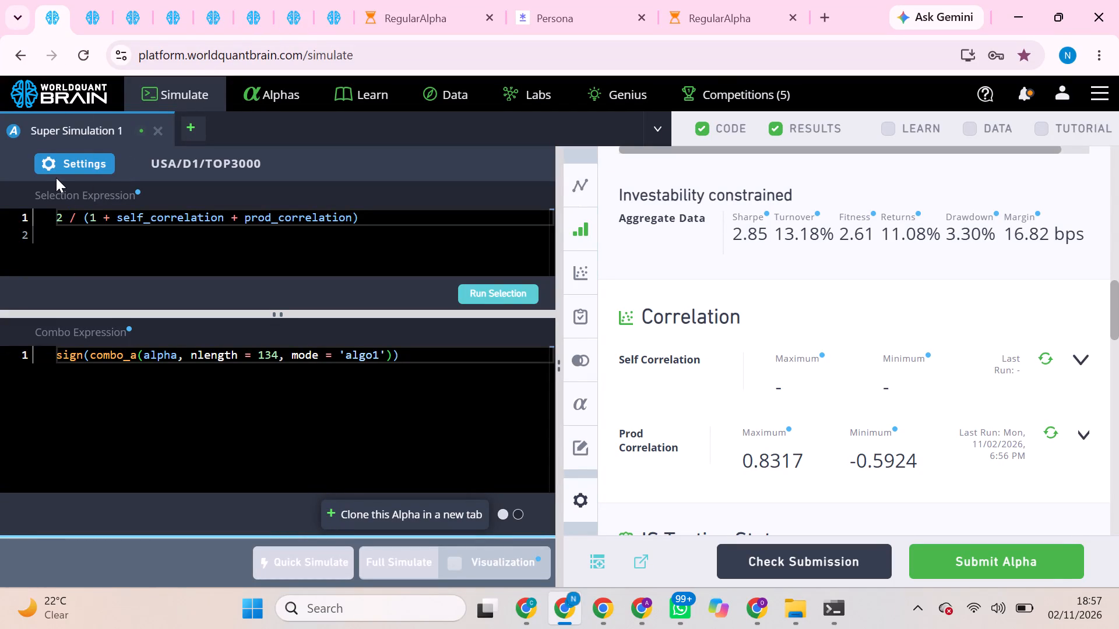
Change the selection expression's numerator to 1, so it reads 1/ (1 + self_correlation + prod_correlation).
key(BackSpace)
key(BackSpace)
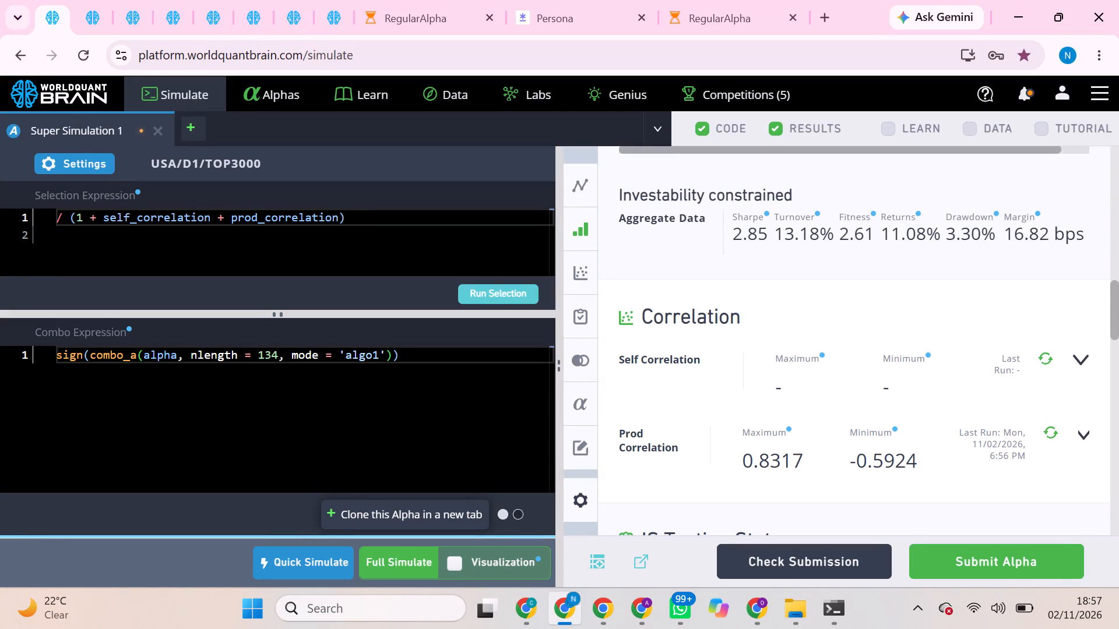
key(1)
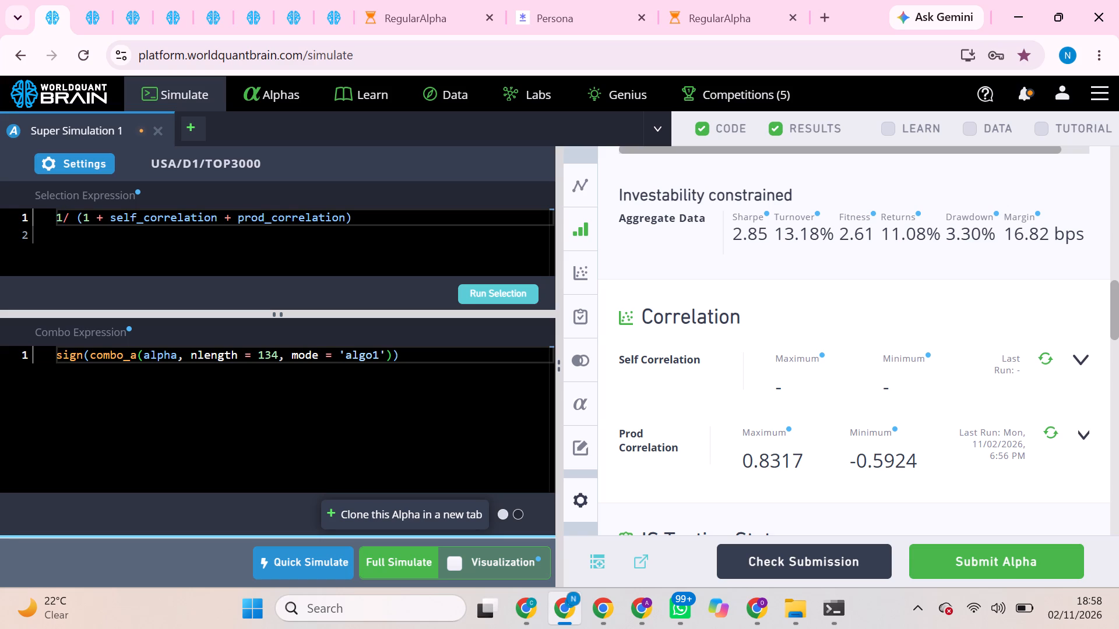
Set the super simulation's decay to 0, universe to TOP2000 and neutralization to Subindustry, and apply the settings.
click(98, 159)
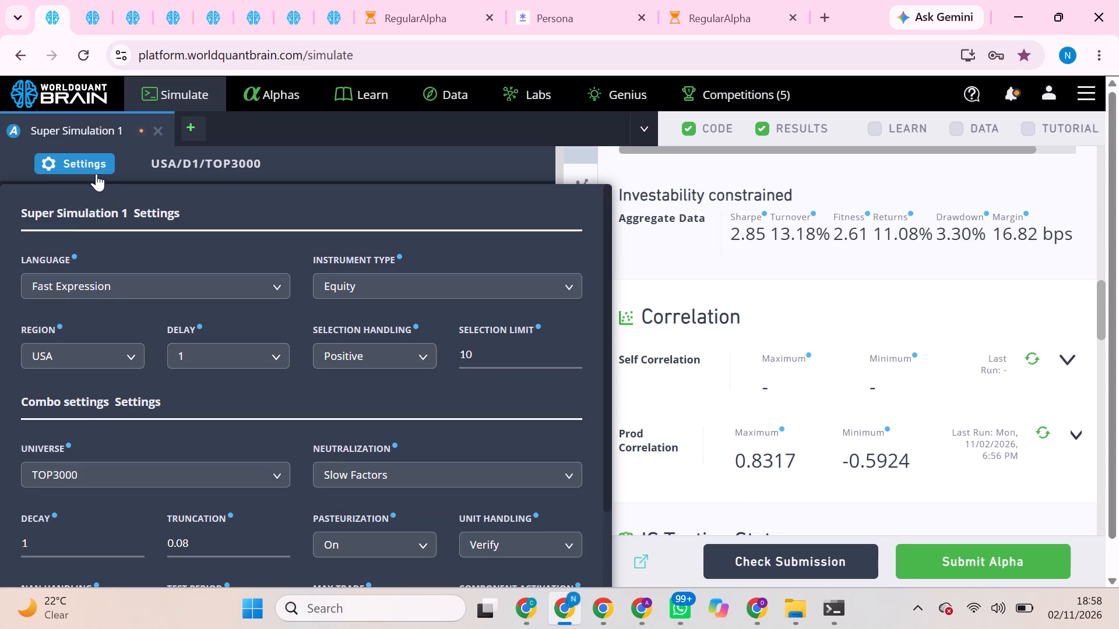
scroll(283, 427, down, 2)
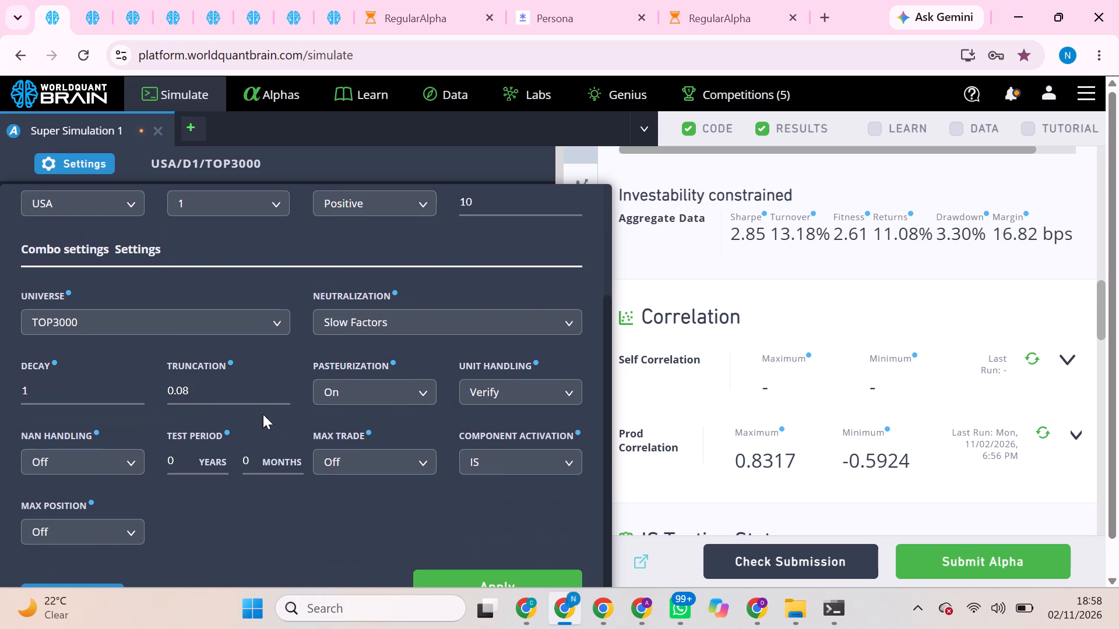
click(383, 323)
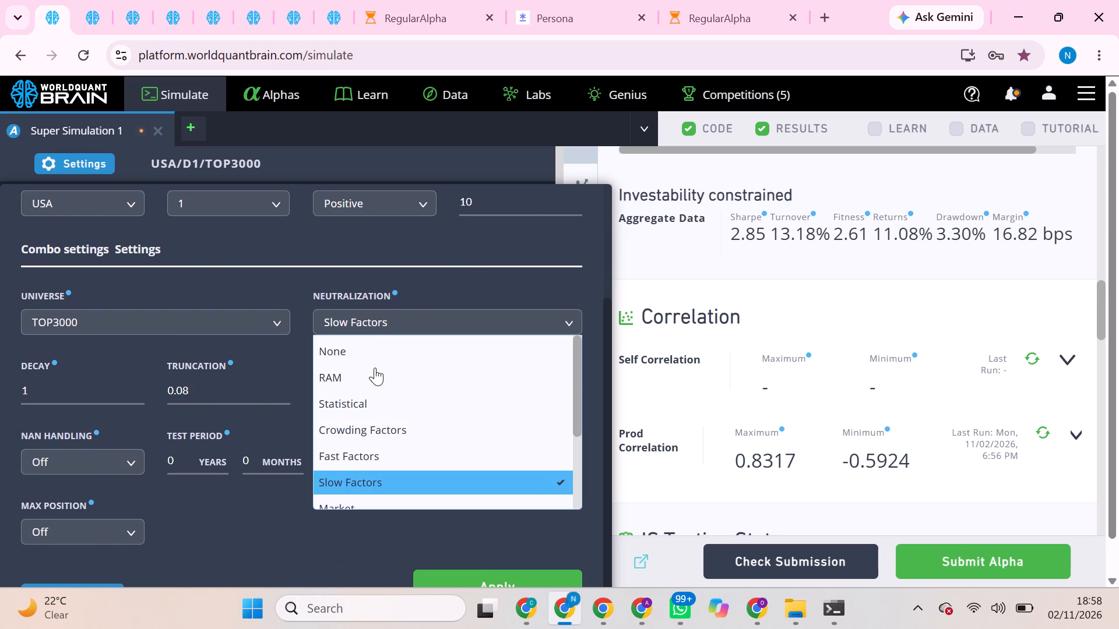
click(85, 397)
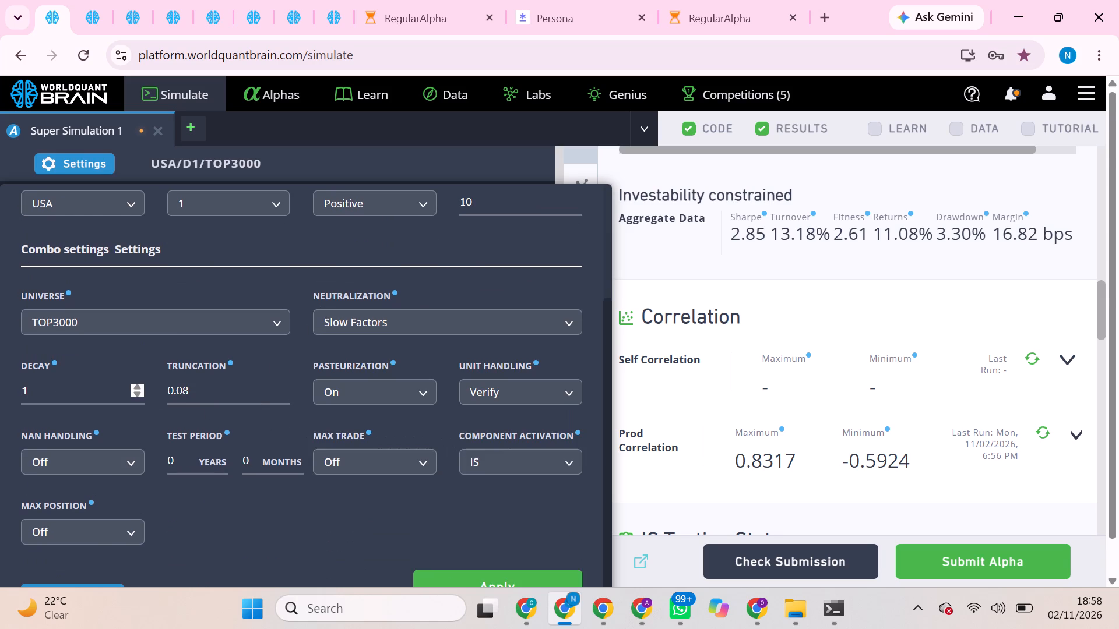
key(BackSpace)
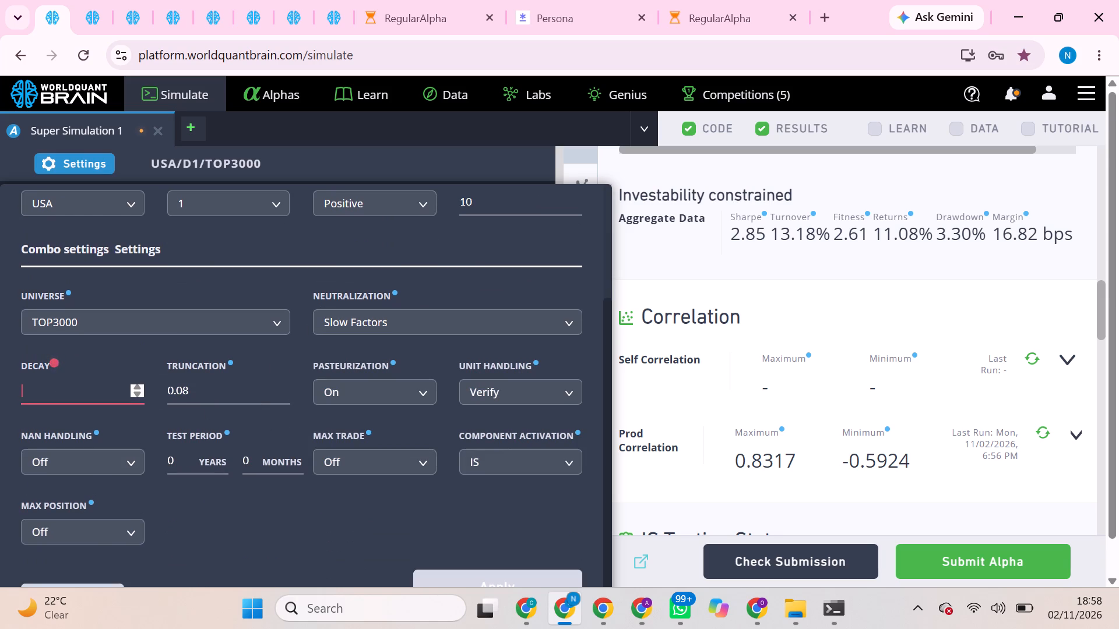
key(0)
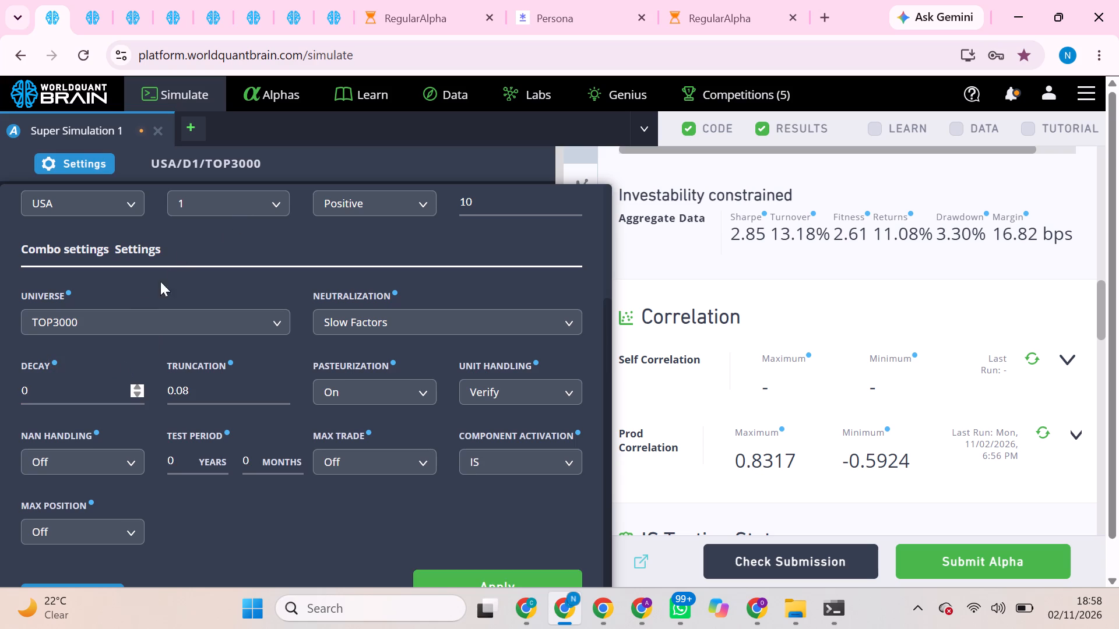
click(149, 331)
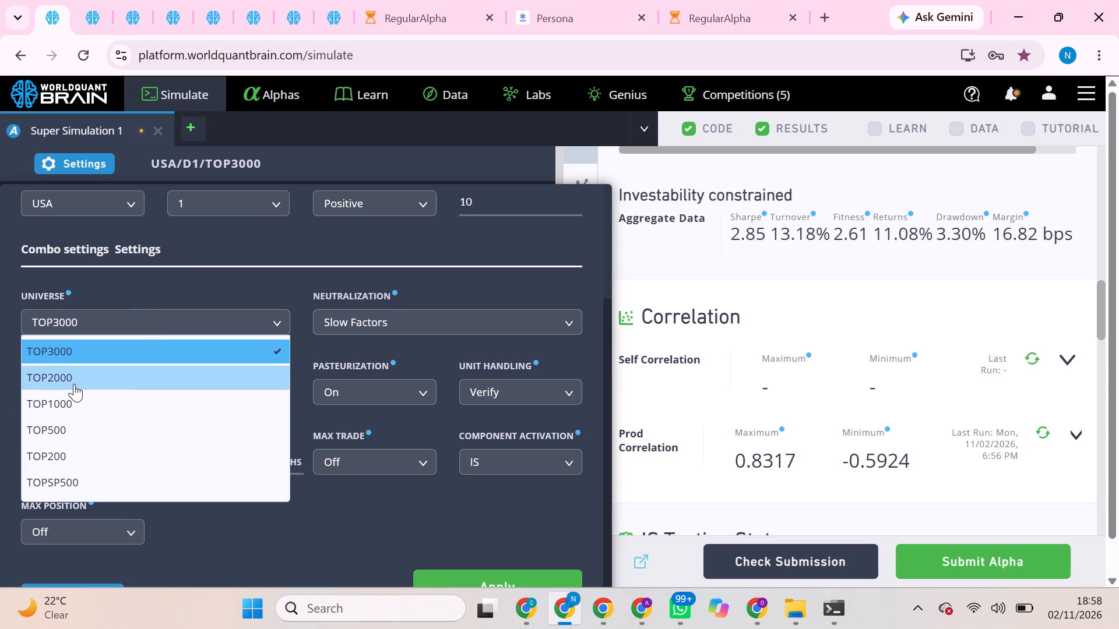
click(75, 380)
scroll(286, 376, down, 1)
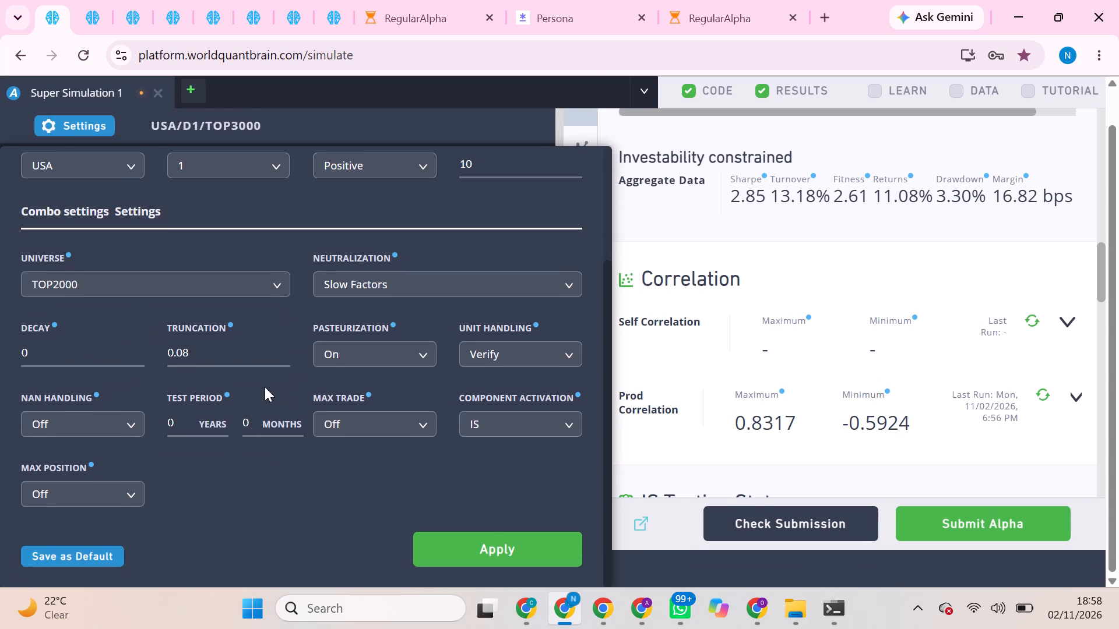
scroll(473, 409, down, 3)
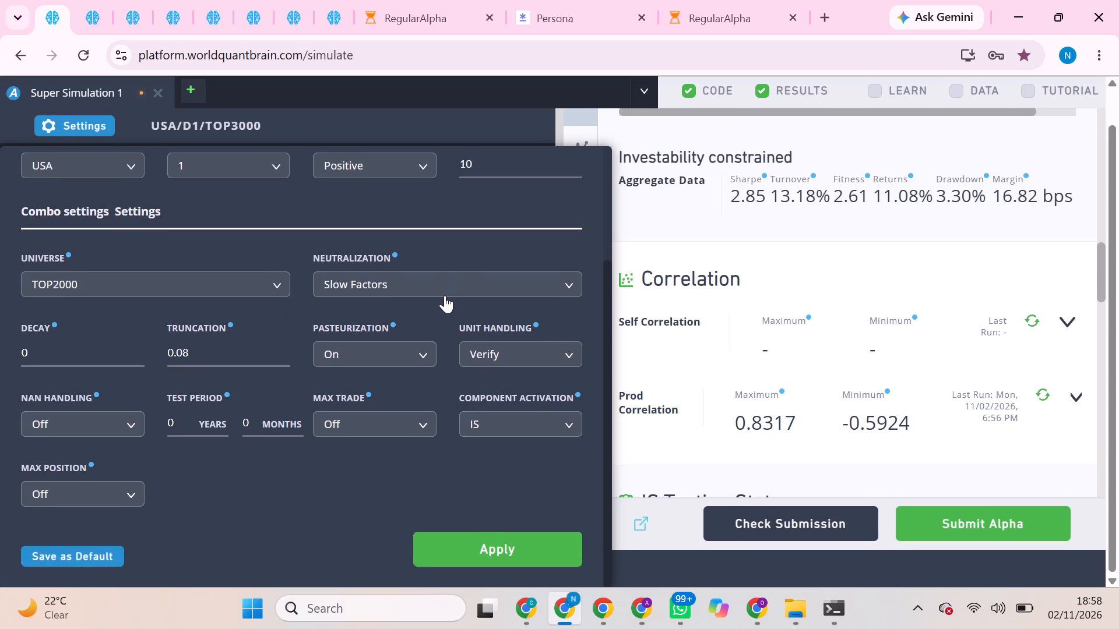
click(445, 292)
scroll(375, 409, down, 3)
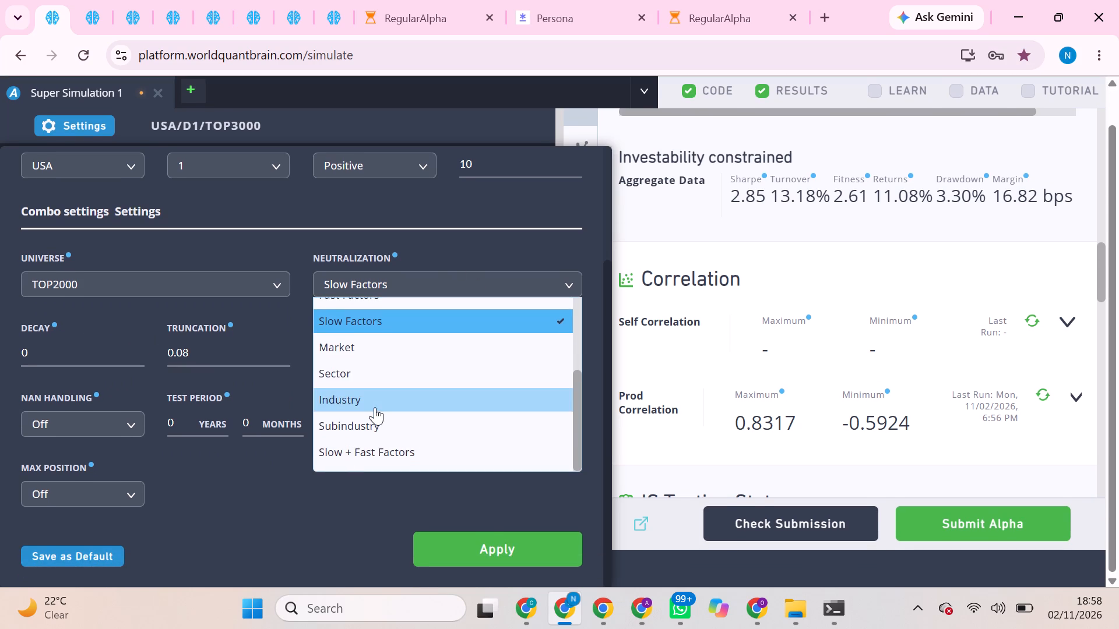
click(376, 422)
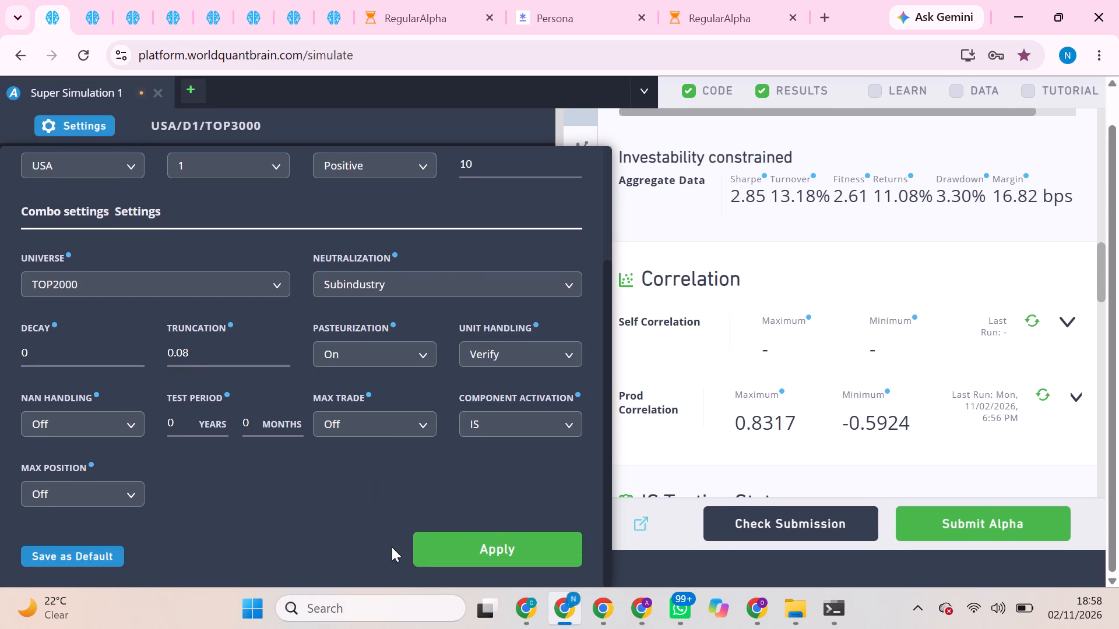
click(481, 556)
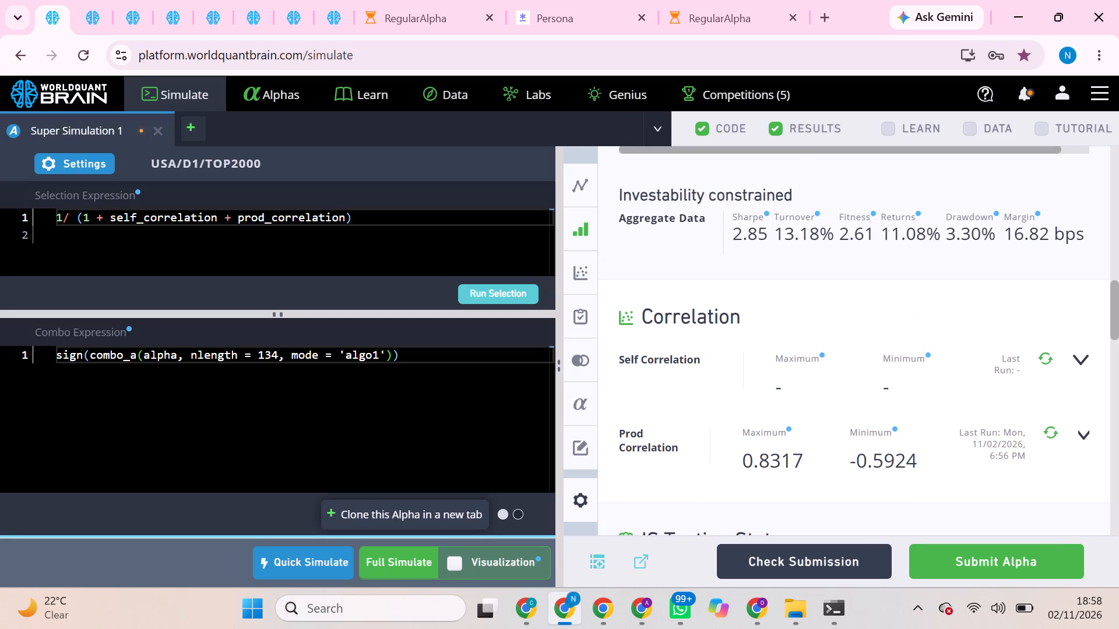
Run the alpha selection and start a full simulation of the USA/D1/TOP2000 super alpha.
click(506, 296)
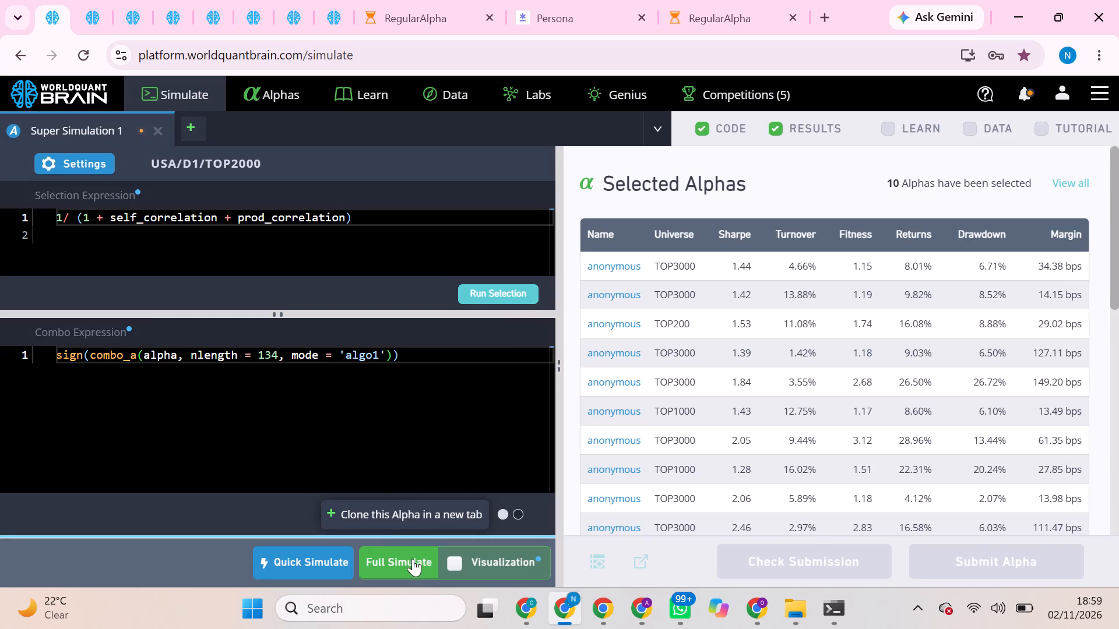
click(413, 559)
Look through the first RegularAlpha notebook, examining its dataset choice, templates, simulation settings and the progress of the batch simulation.
click(95, 0)
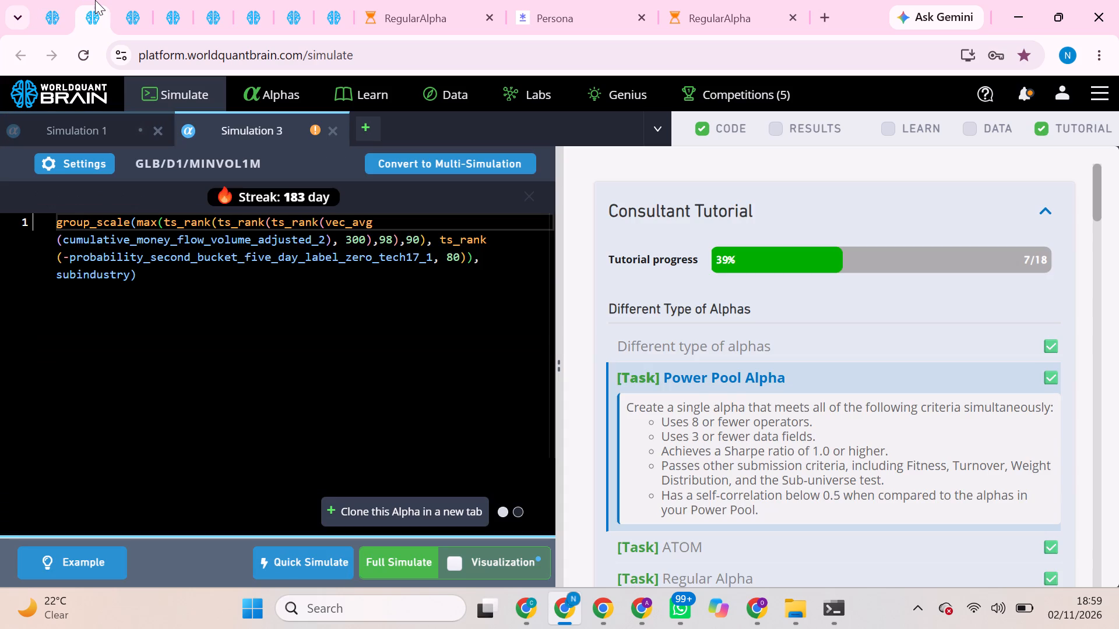
click(143, 1)
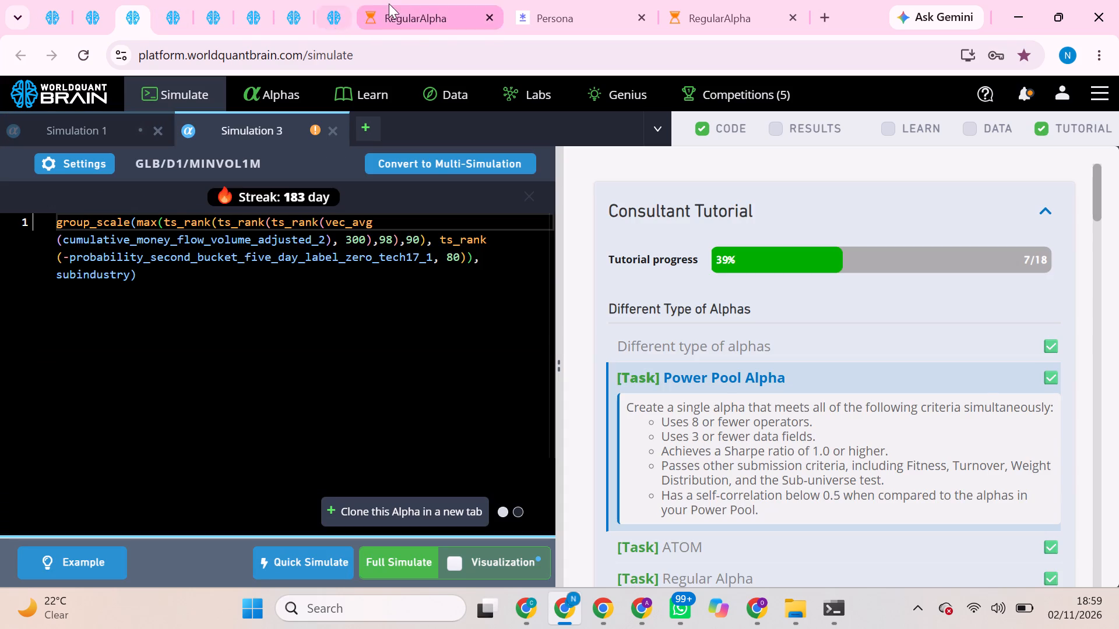
click(389, 3)
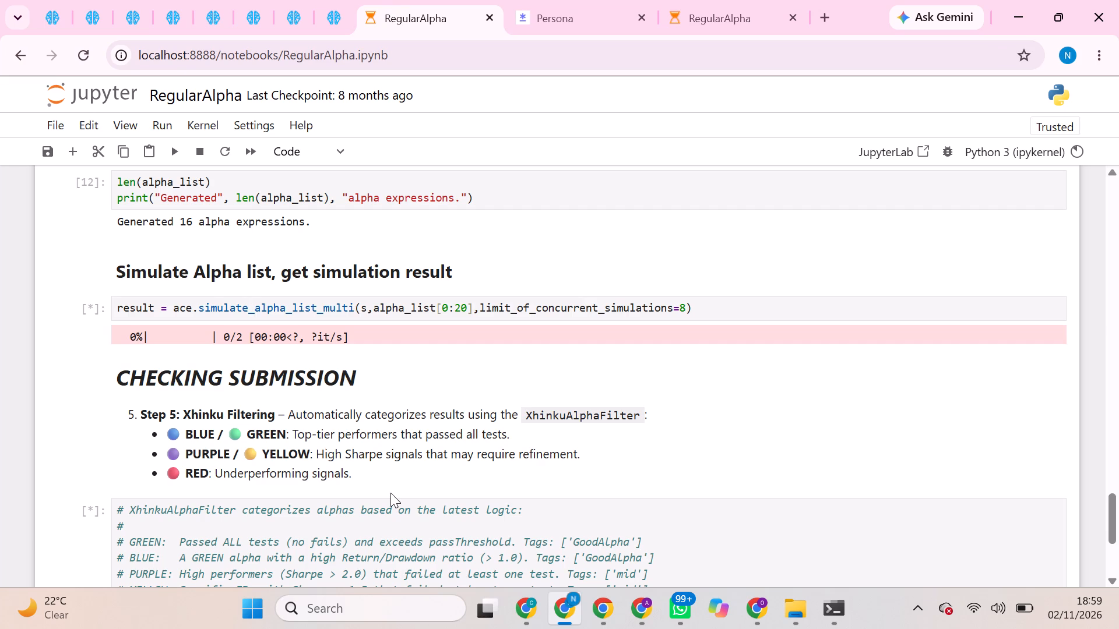
scroll(397, 479, up, 2)
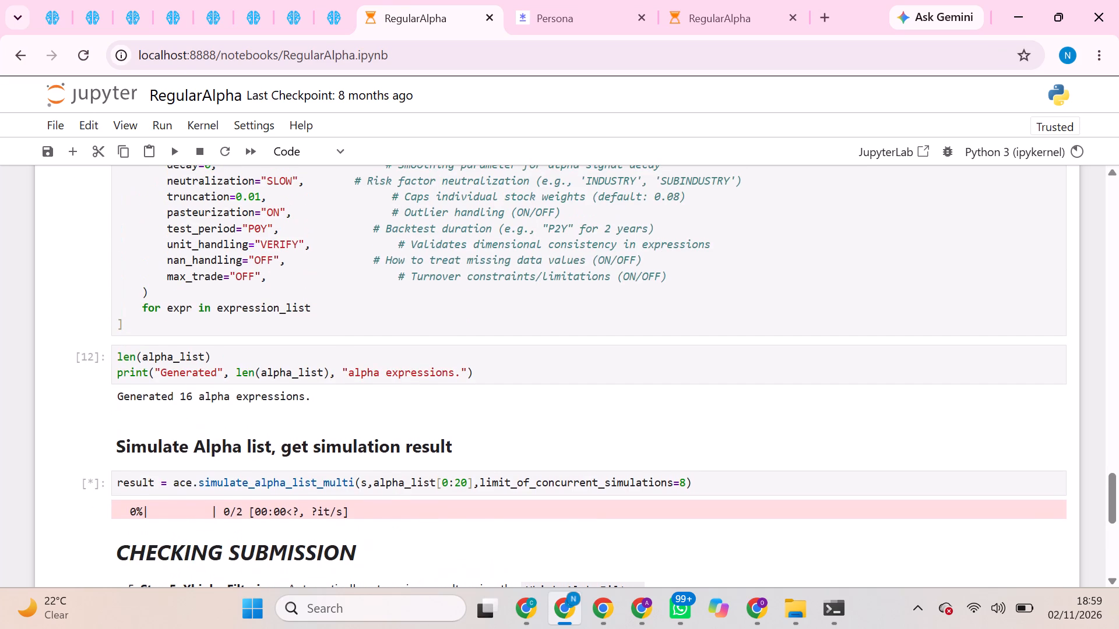
scroll(398, 479, up, 19)
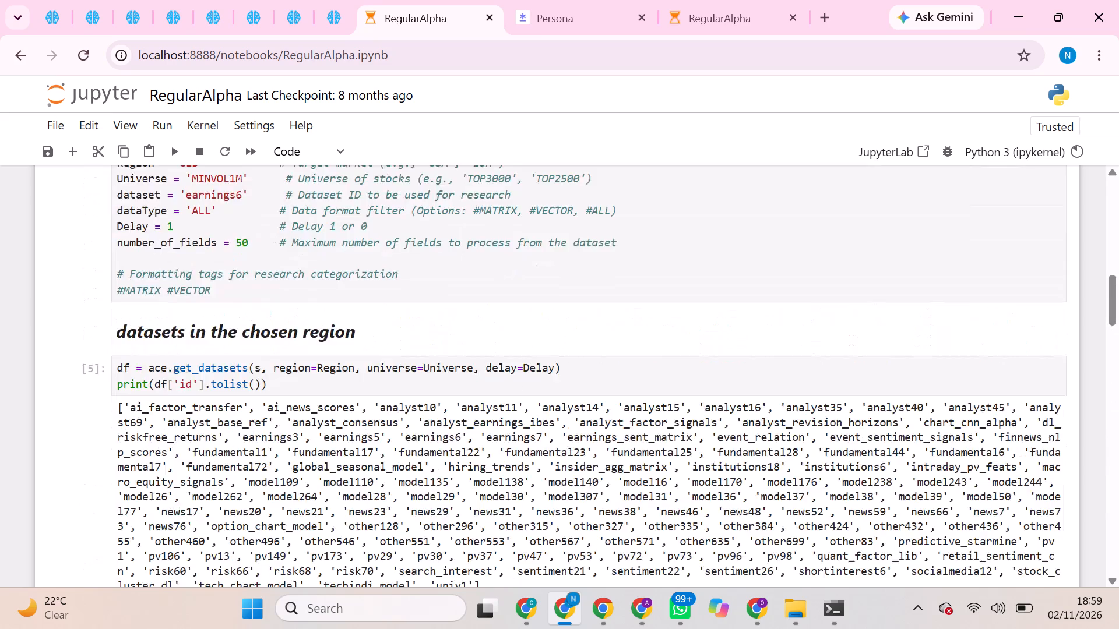
scroll(398, 479, up, 15)
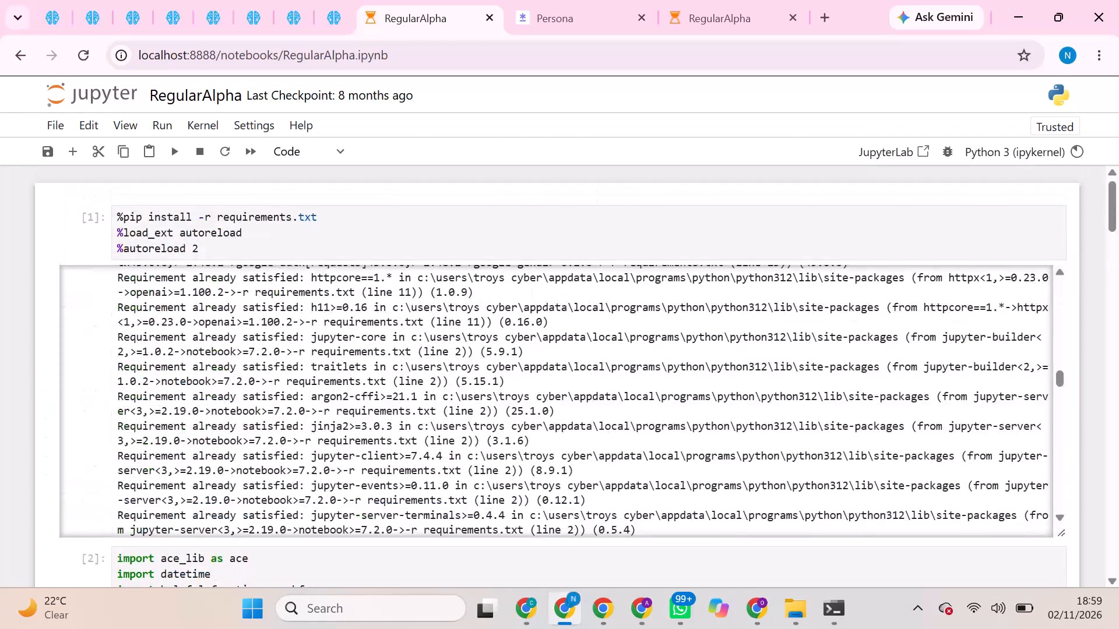
scroll(398, 479, down, 2)
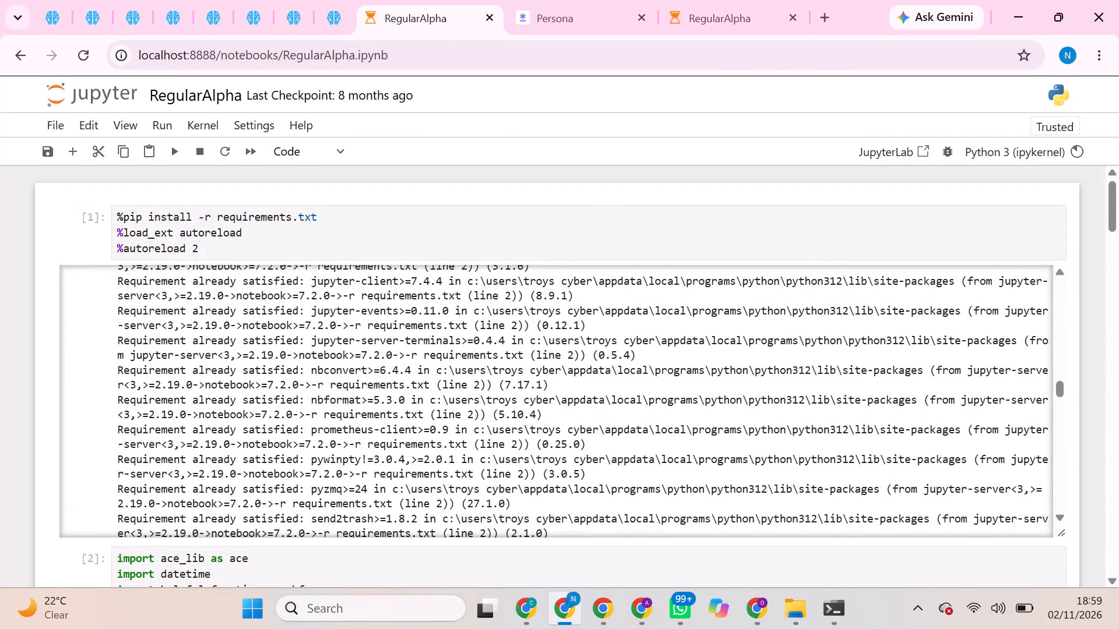
scroll(378, 568, down, 15)
scroll(384, 553, down, 8)
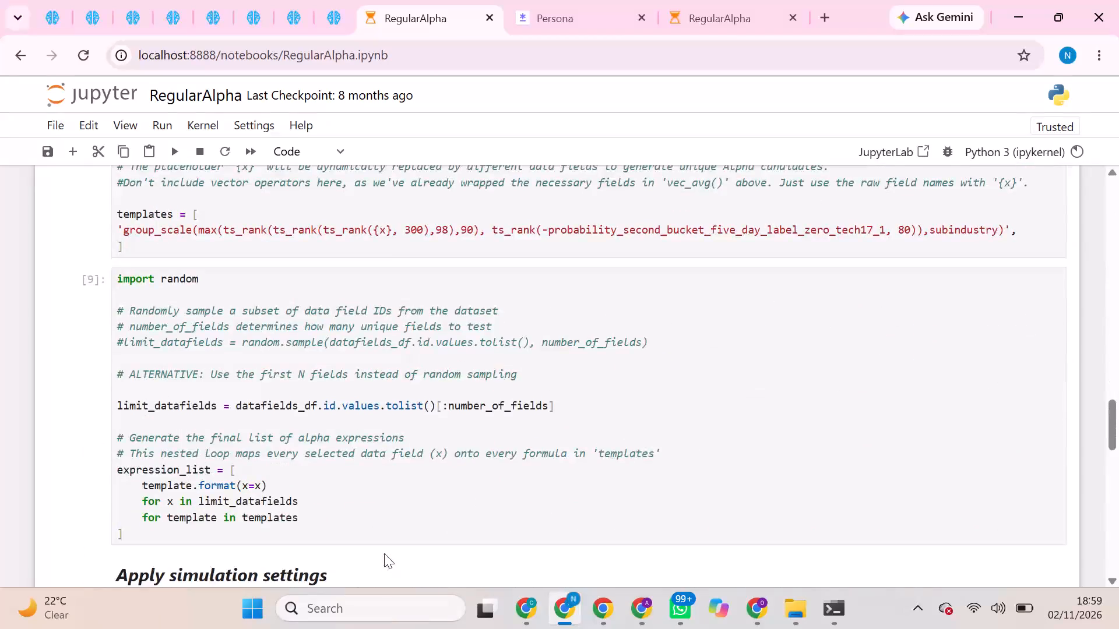
scroll(384, 553, down, 18)
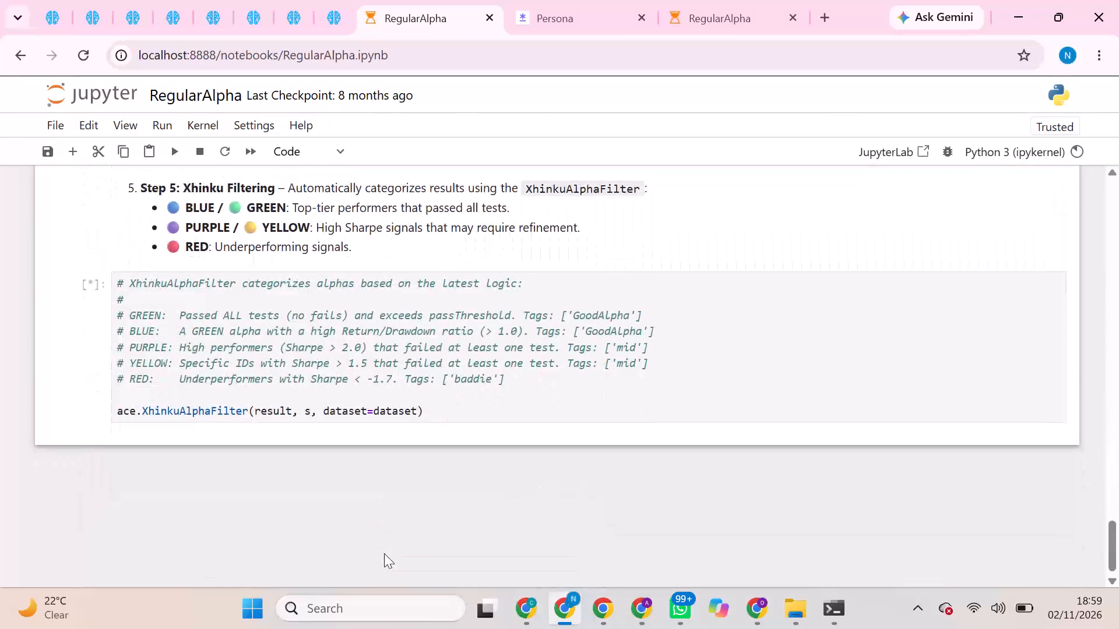
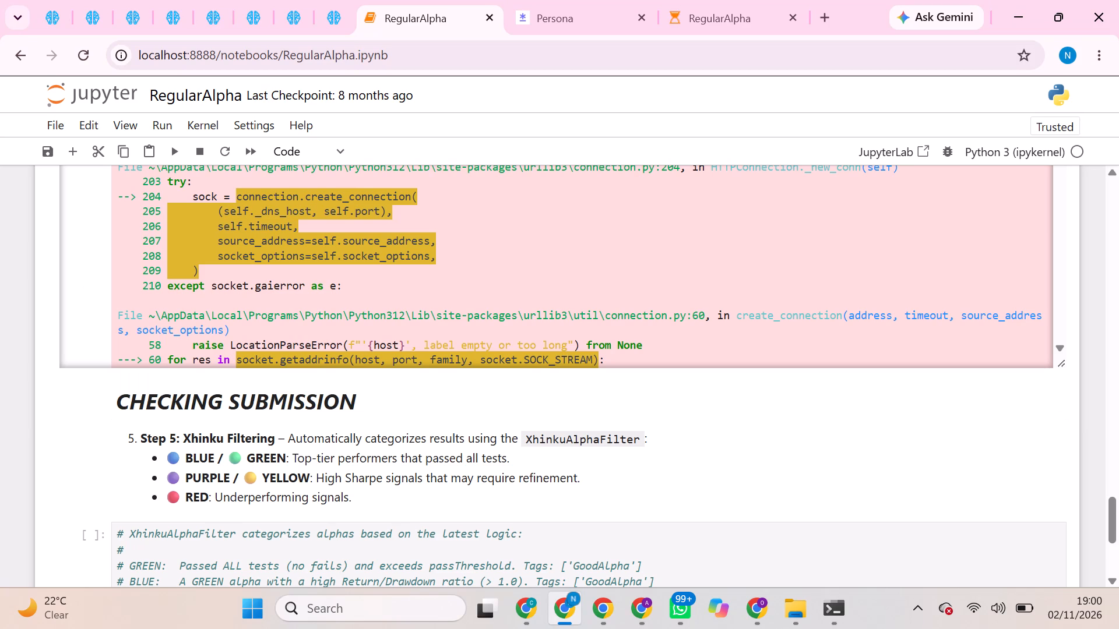
Examine the simulation settings and the traceback output of the batch simulation cell in the first RegularAlpha notebook.
scroll(504, 378, up, 4)
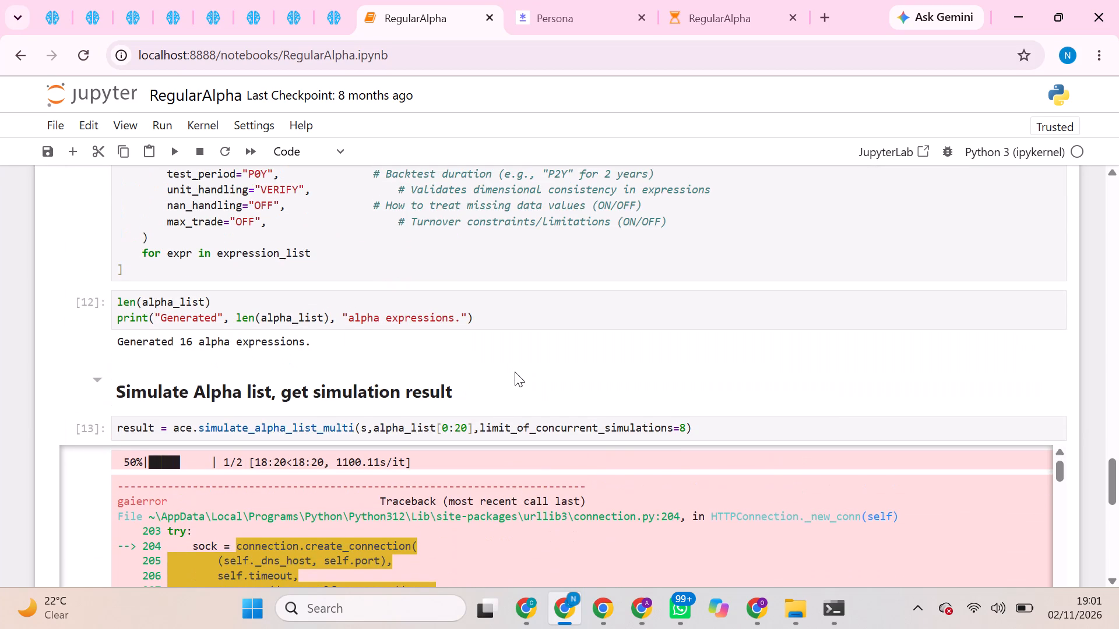
scroll(515, 372, down, 3)
scroll(515, 372, up, 4)
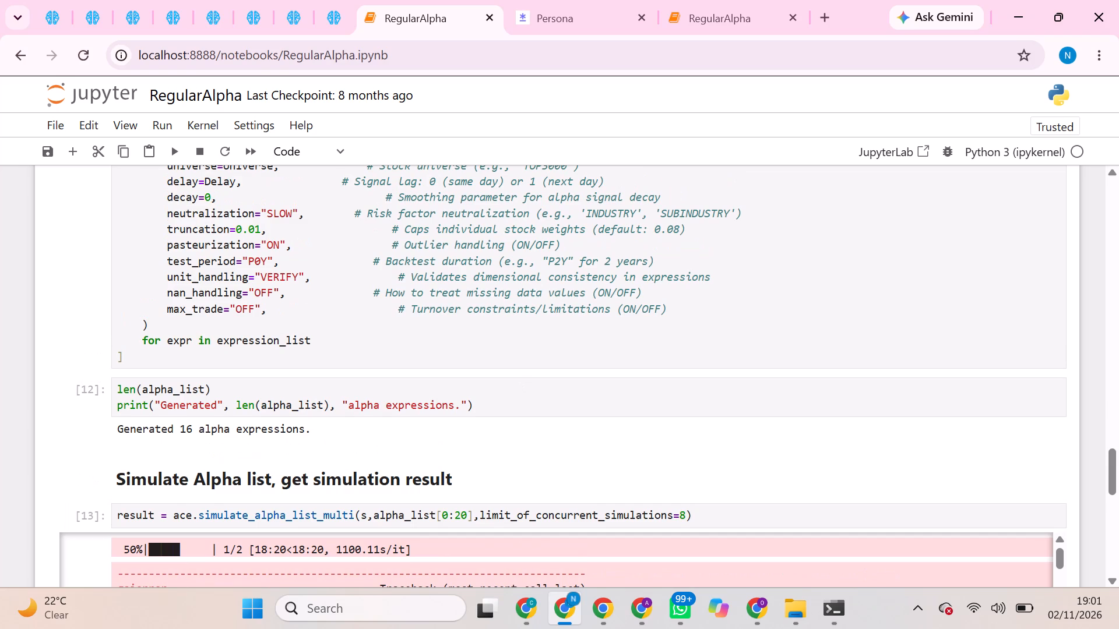
scroll(509, 377, down, 3)
scroll(554, 322, down, 5)
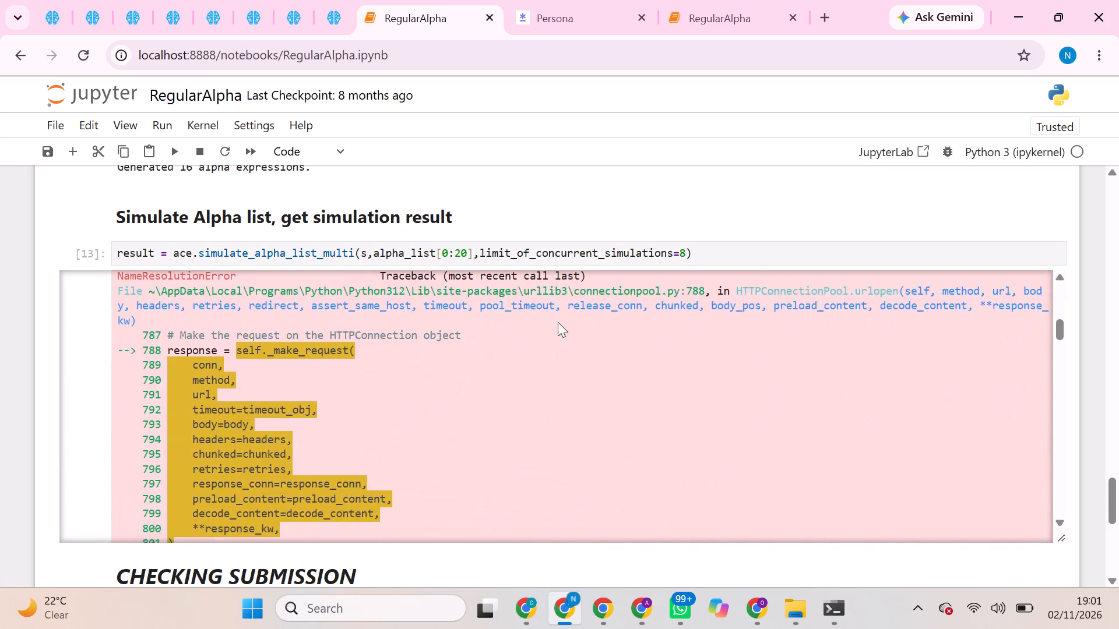
scroll(558, 322, down, 20)
scroll(558, 322, down, 7)
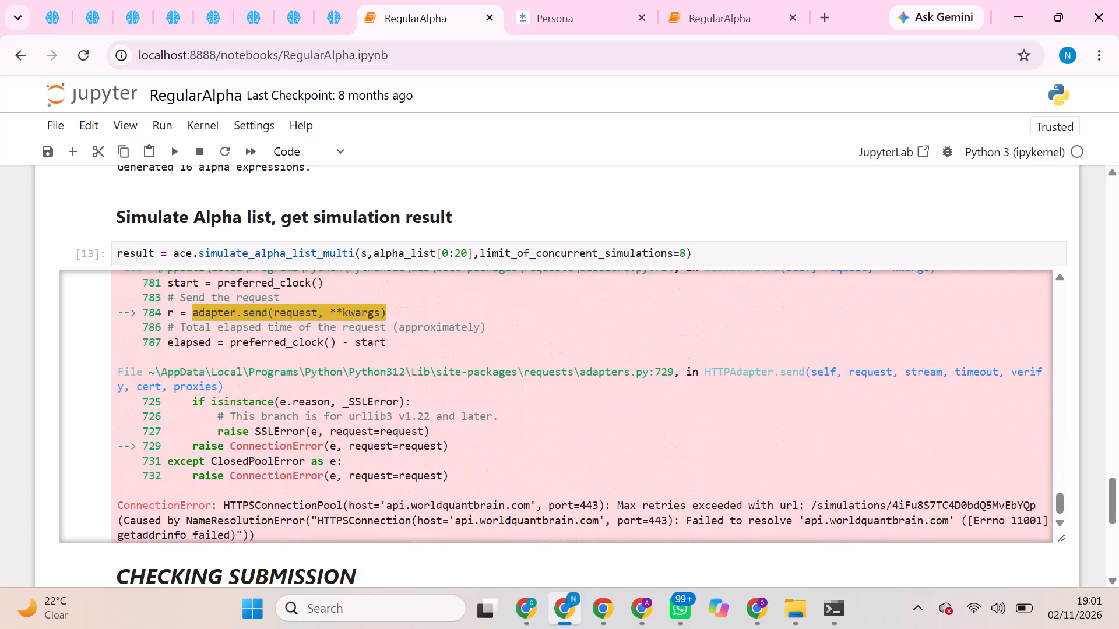
click(196, 124)
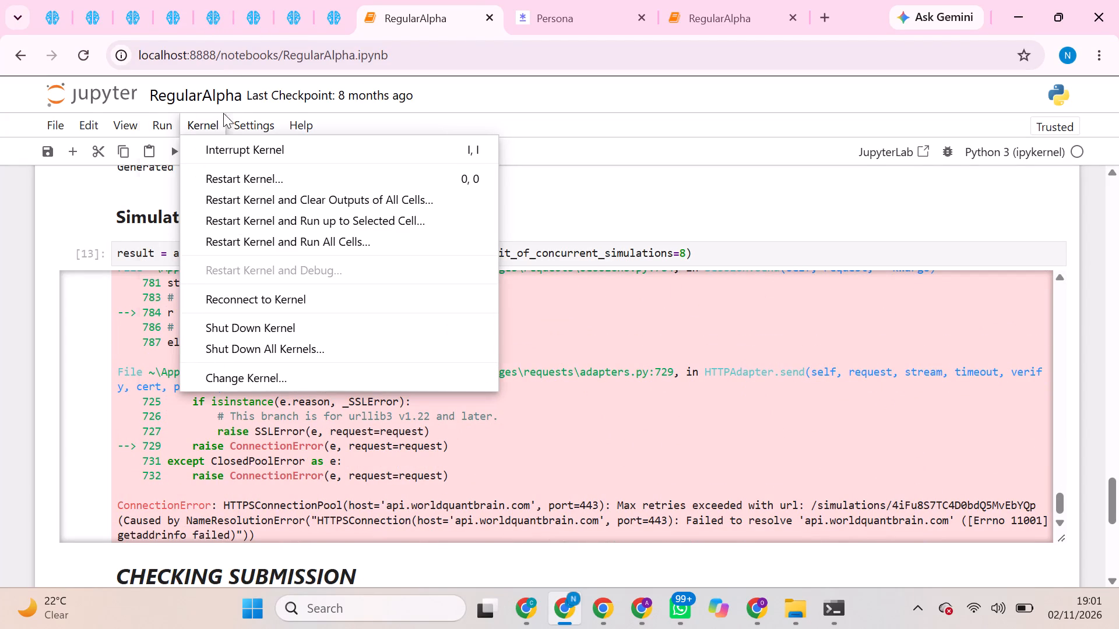
Return to the USA/D1/TOP2000 super alpha's results, dismiss the tutorial checks and run its Prod Correlation check.
click(61, 3)
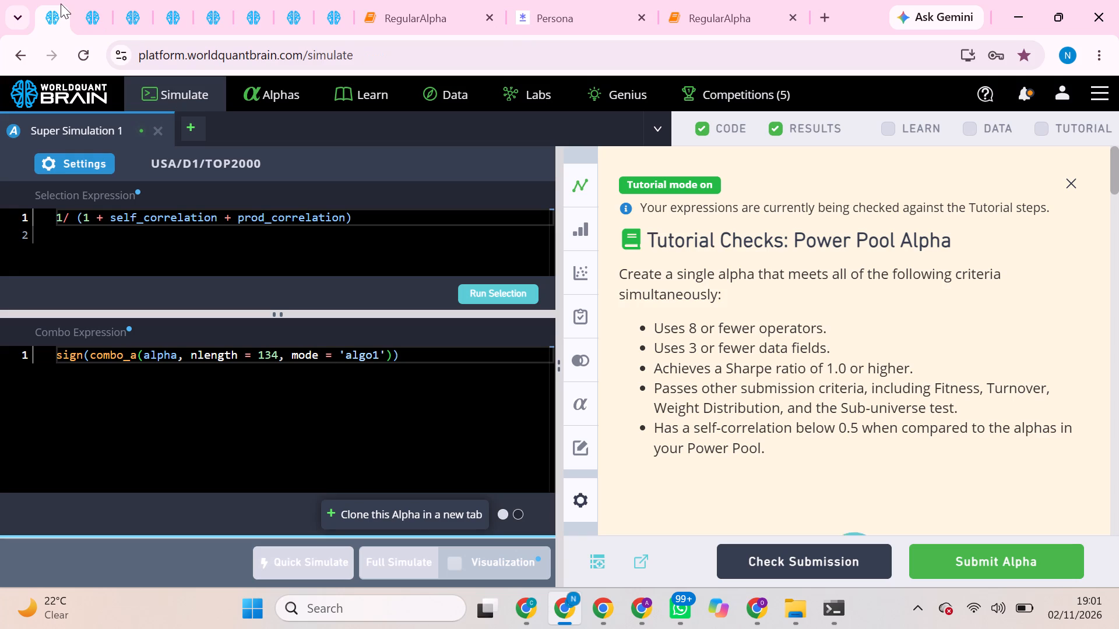
click(1083, 181)
scroll(907, 390, down, 8)
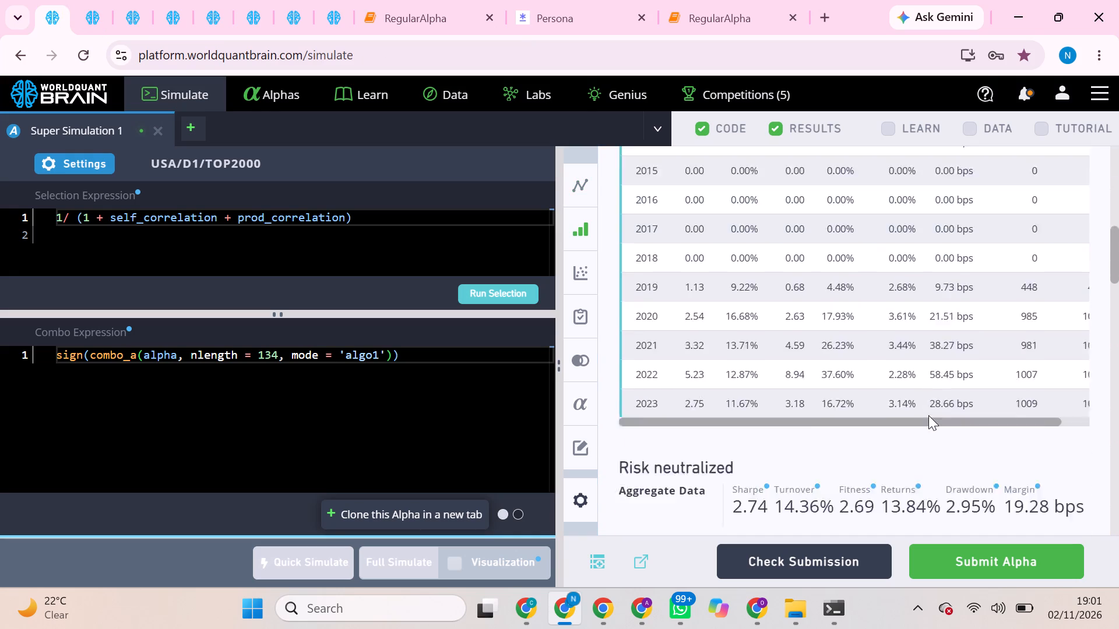
scroll(928, 415, down, 3)
click(1050, 439)
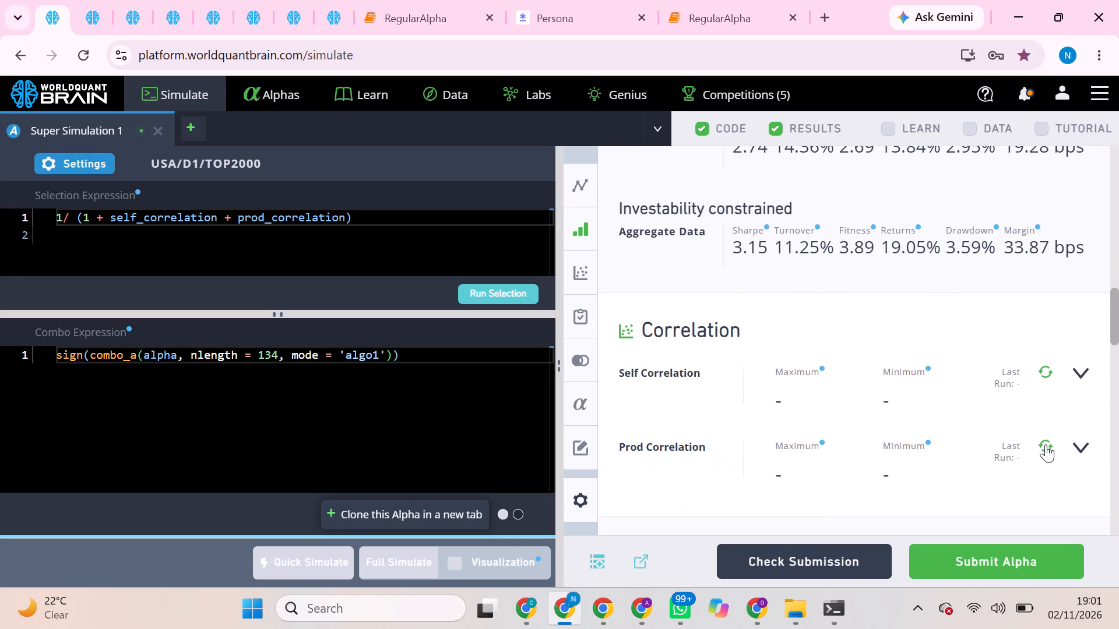
click(1046, 444)
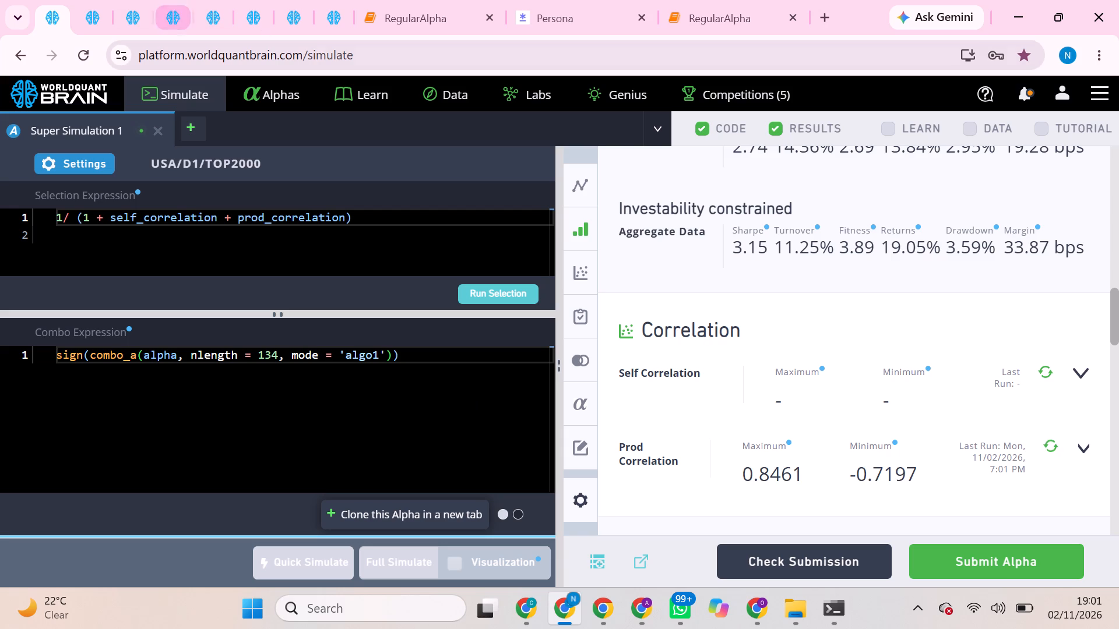
Open the unsubmitted alphas list in the second BRAIN tab and inspect the sixth GLB alpha's failed tests under IS Testing Status.
click(90, 1)
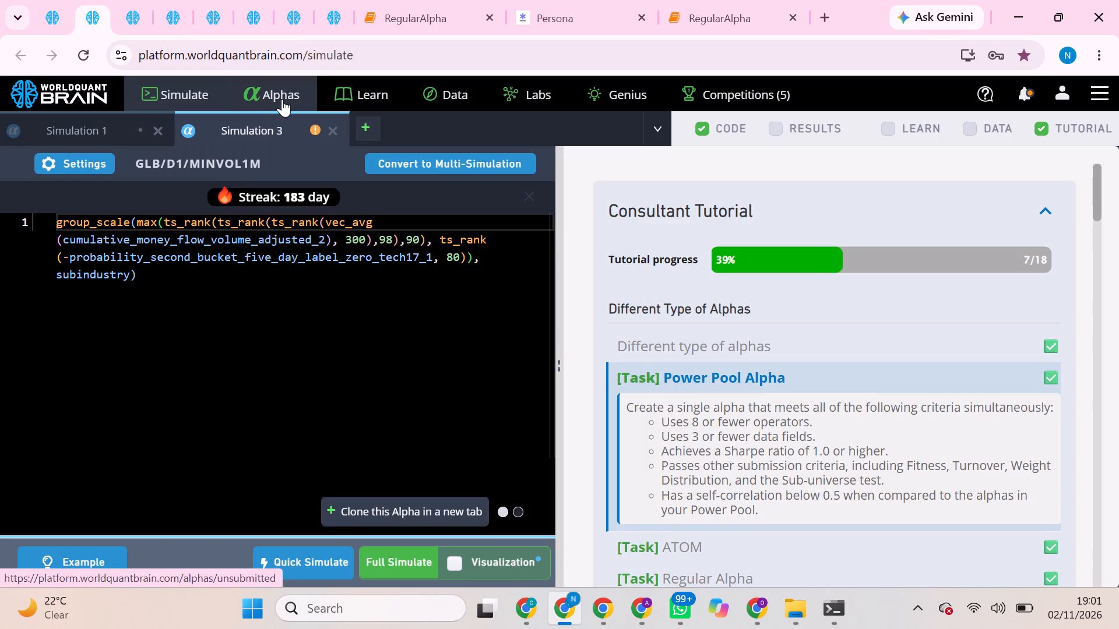
click(282, 98)
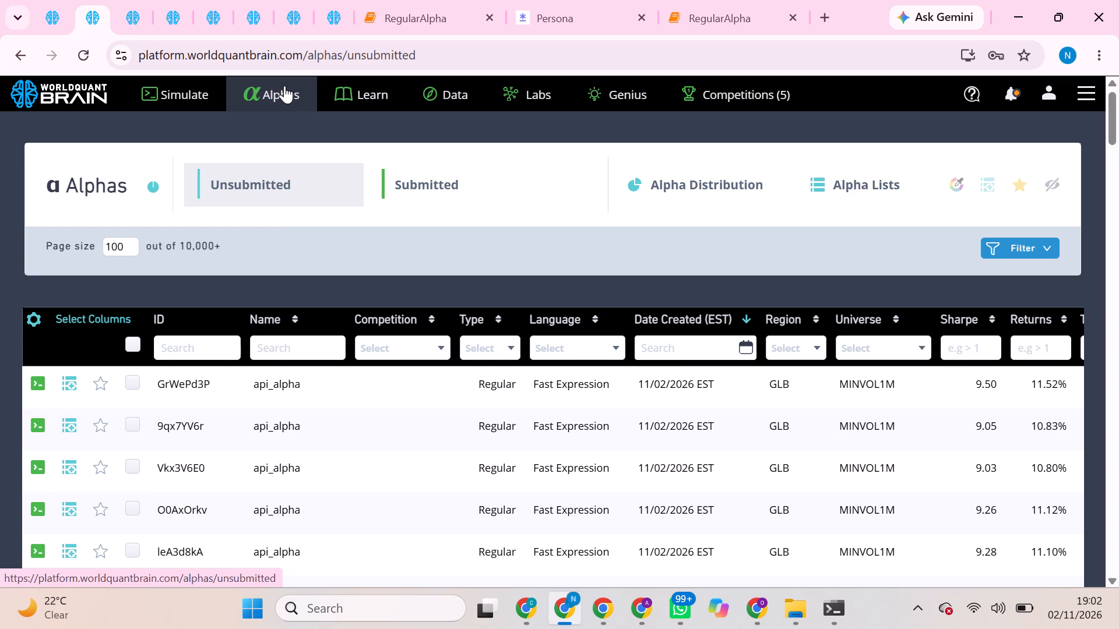
scroll(225, 423, down, 2)
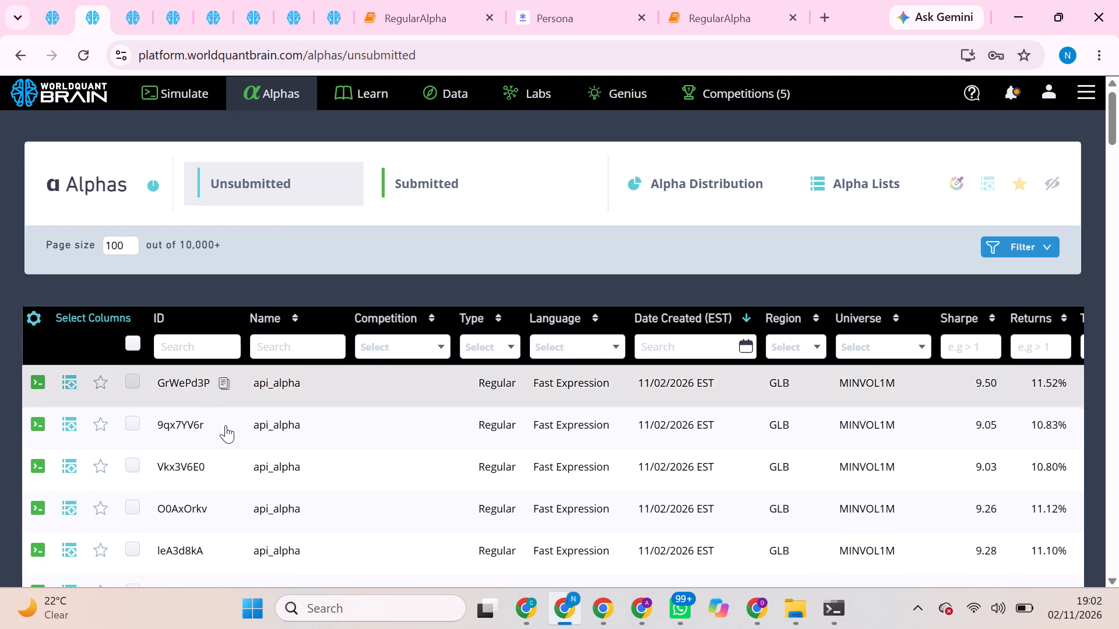
scroll(226, 425, down, 2)
click(389, 246)
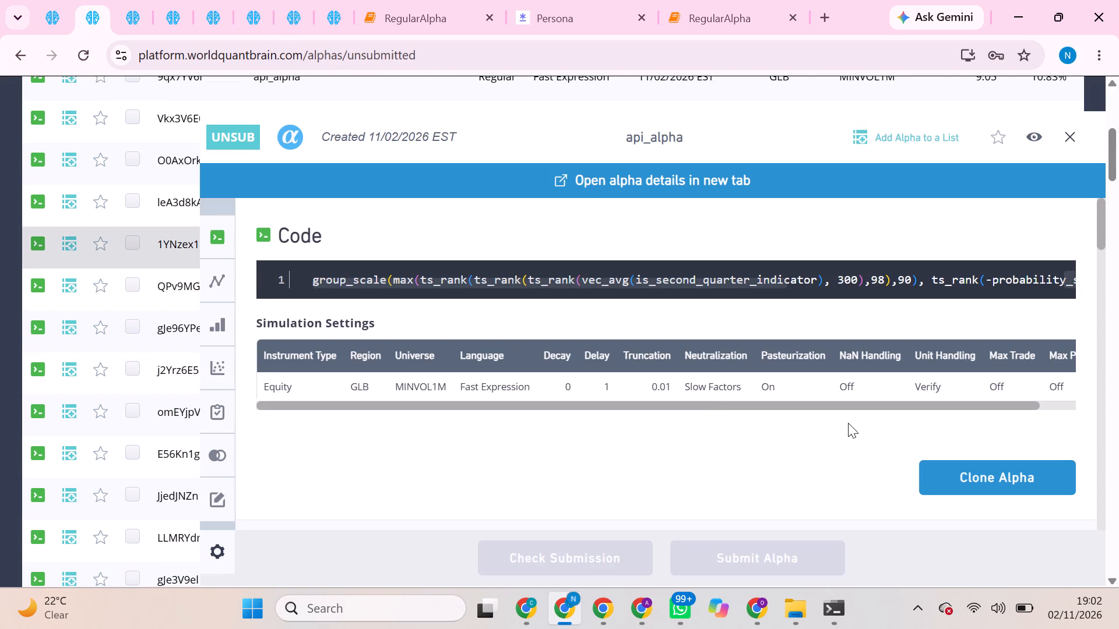
scroll(725, 433, down, 13)
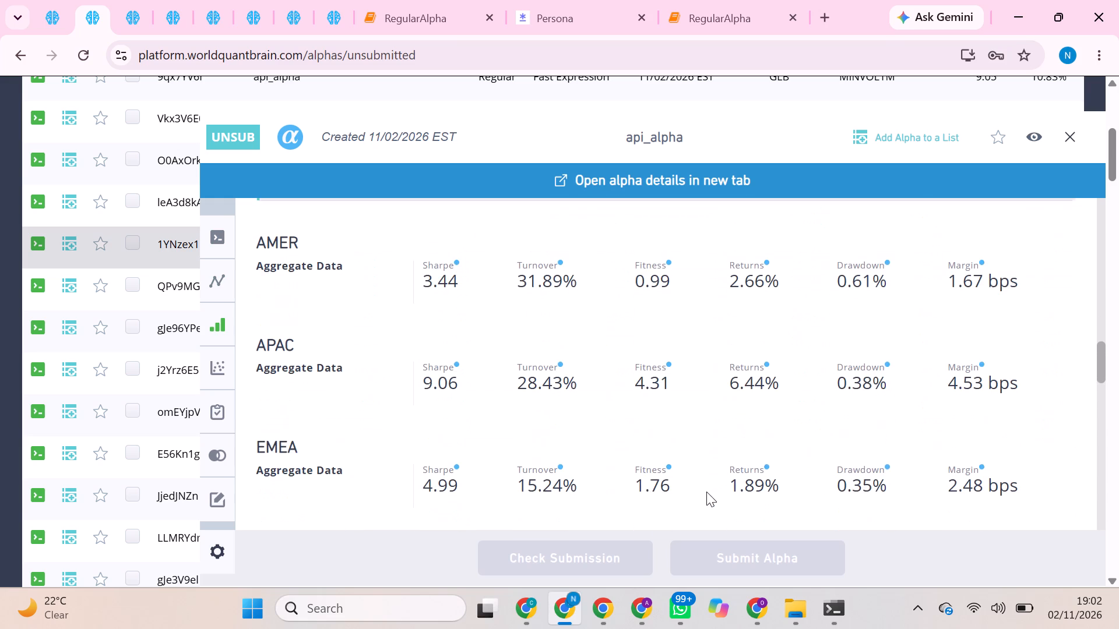
scroll(706, 492, down, 8)
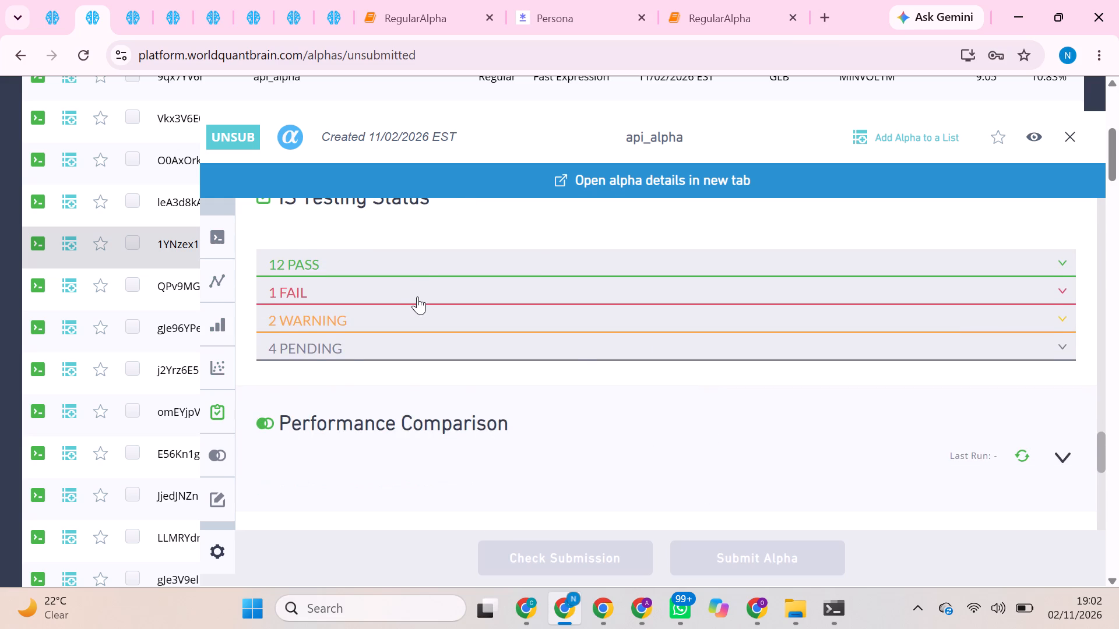
click(417, 296)
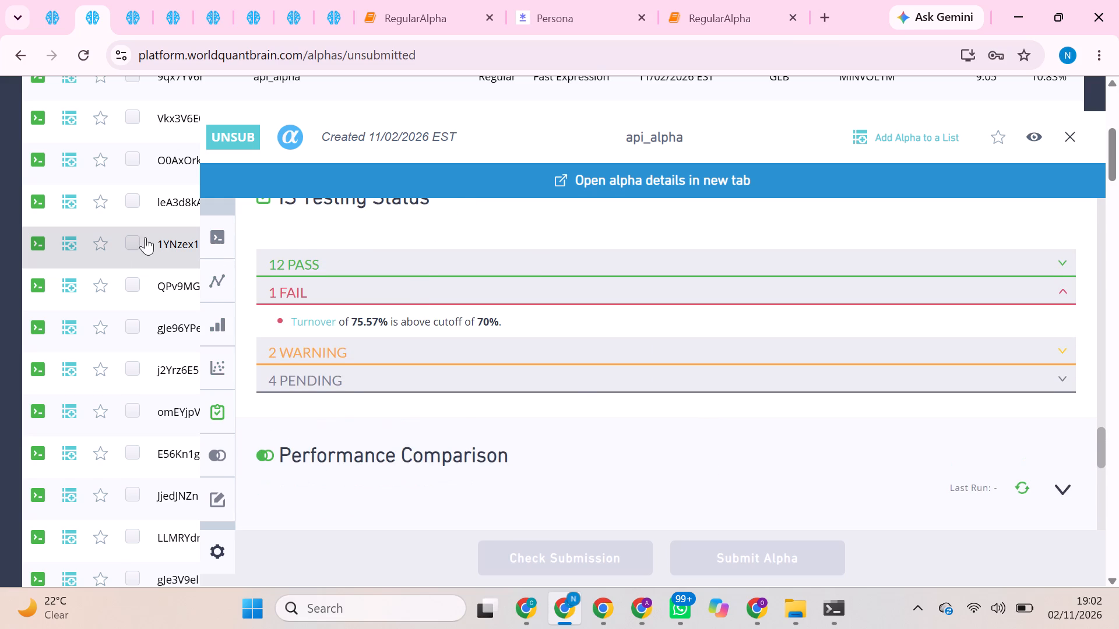
Inspect the failed tests under IS Testing Status for the second unsubmitted alpha, 9qx7YV6r.
scroll(173, 234, up, 3)
click(163, 333)
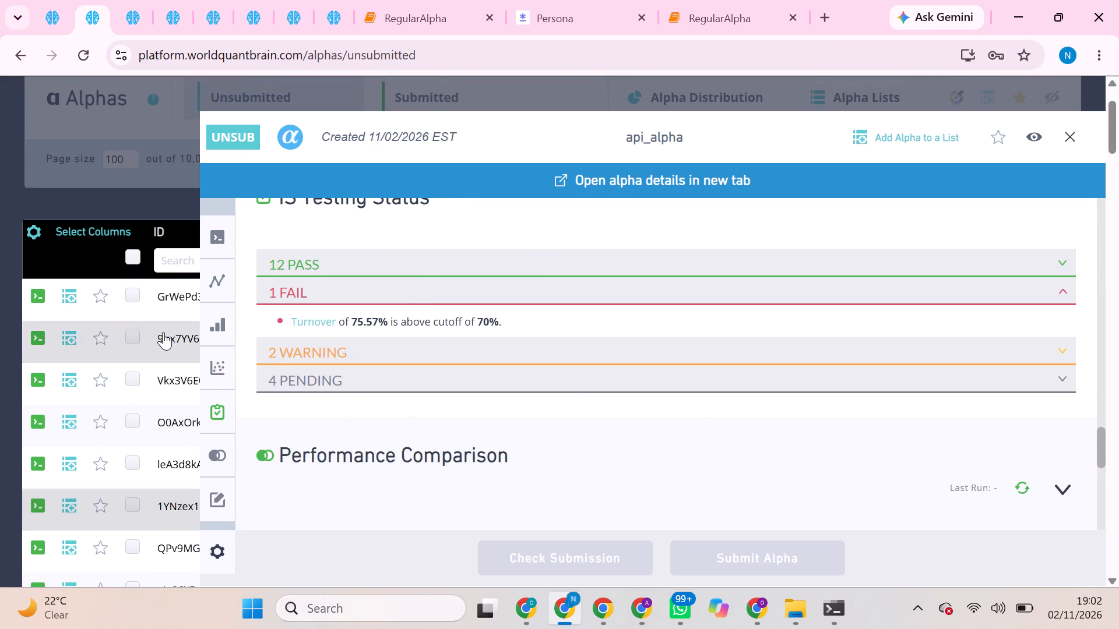
double_click(420, 301)
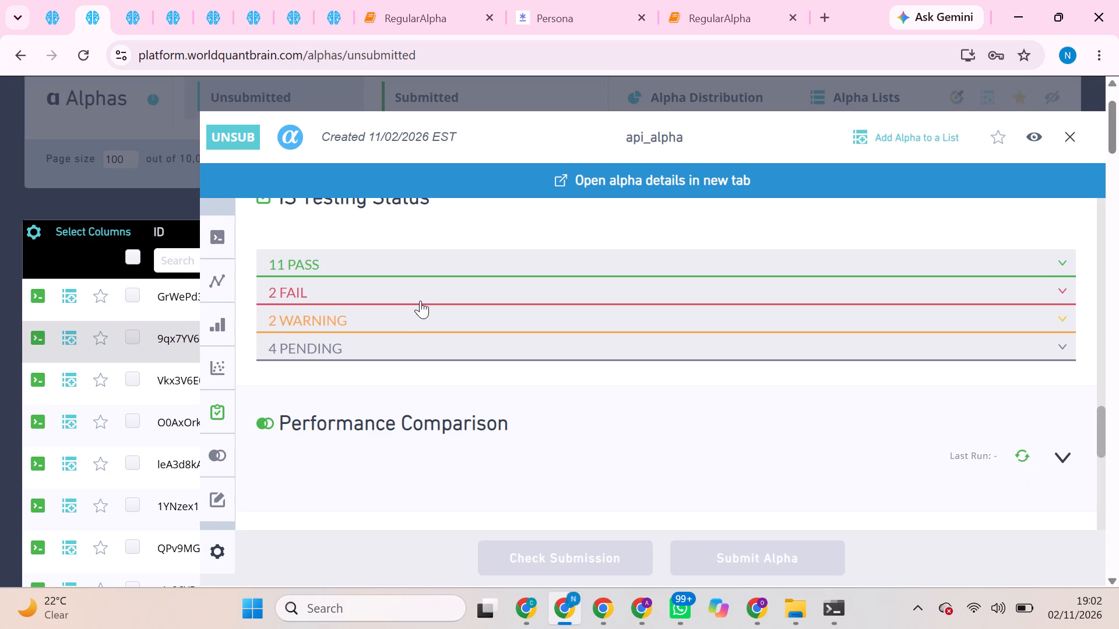
click(413, 298)
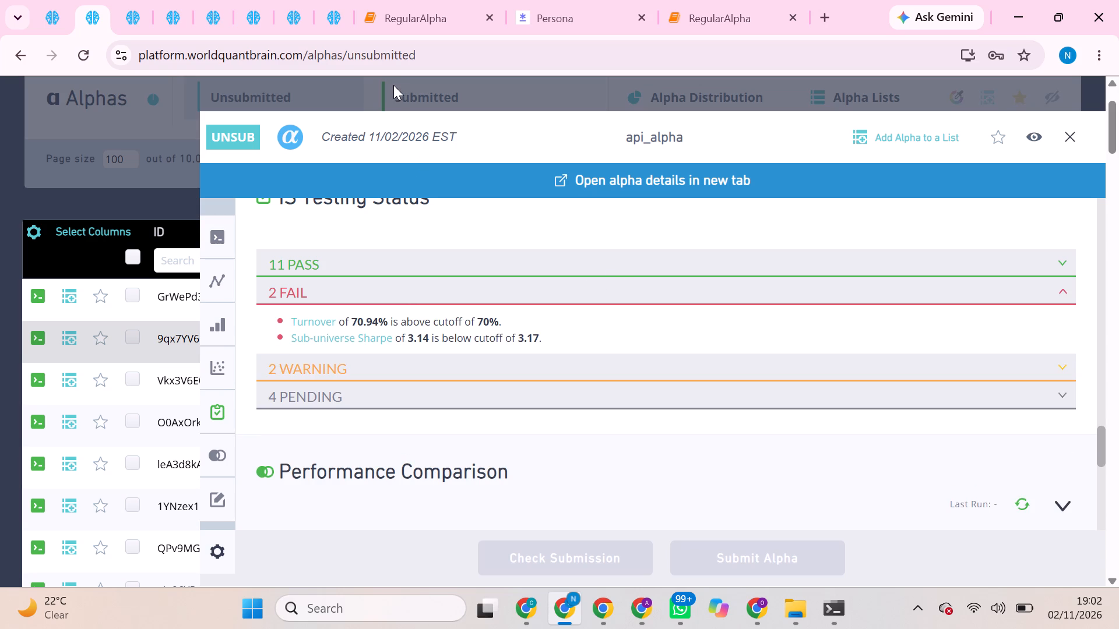
In the first RegularAlpha notebook's simulate_alpha_list_multi call, change the alpha_list slice to [20:40].
click(430, 0)
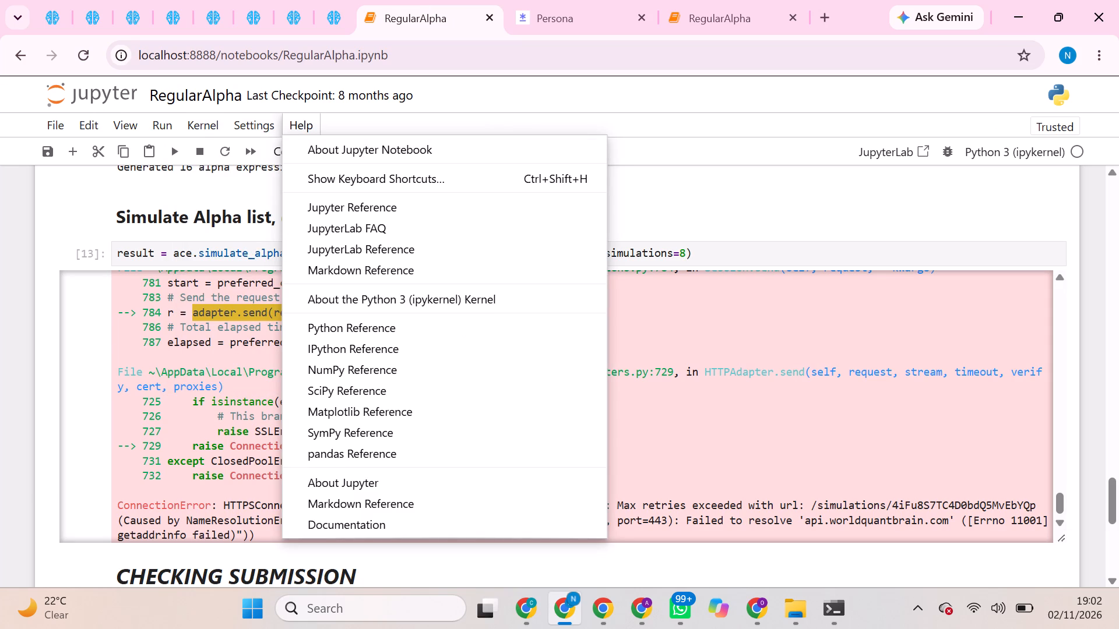
click(724, 231)
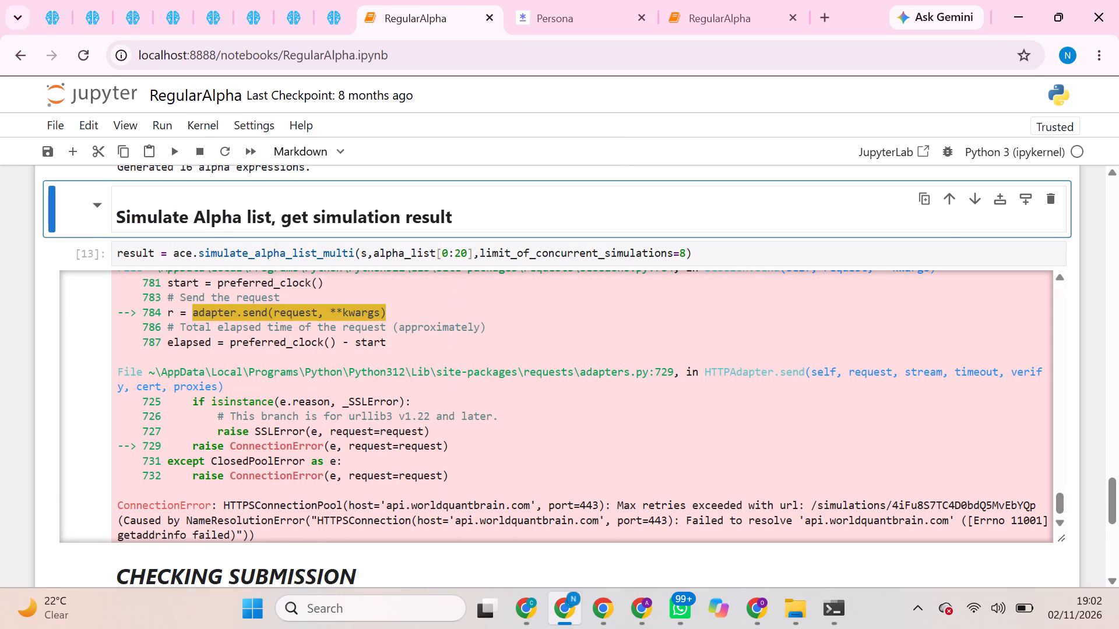
click(447, 252)
key(BackSpace)
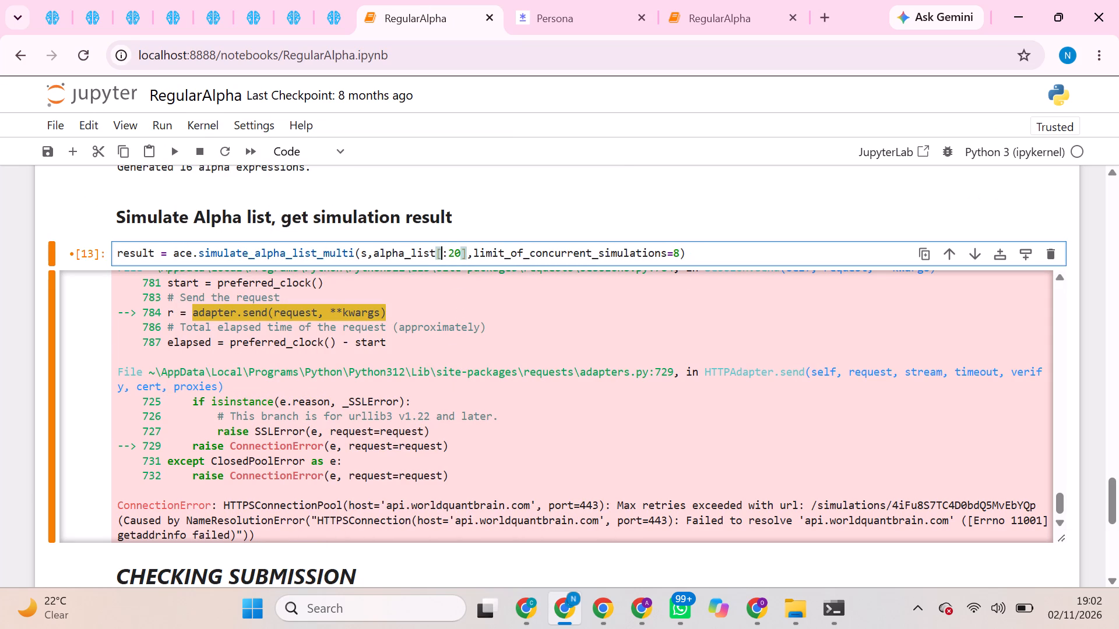
key(2)
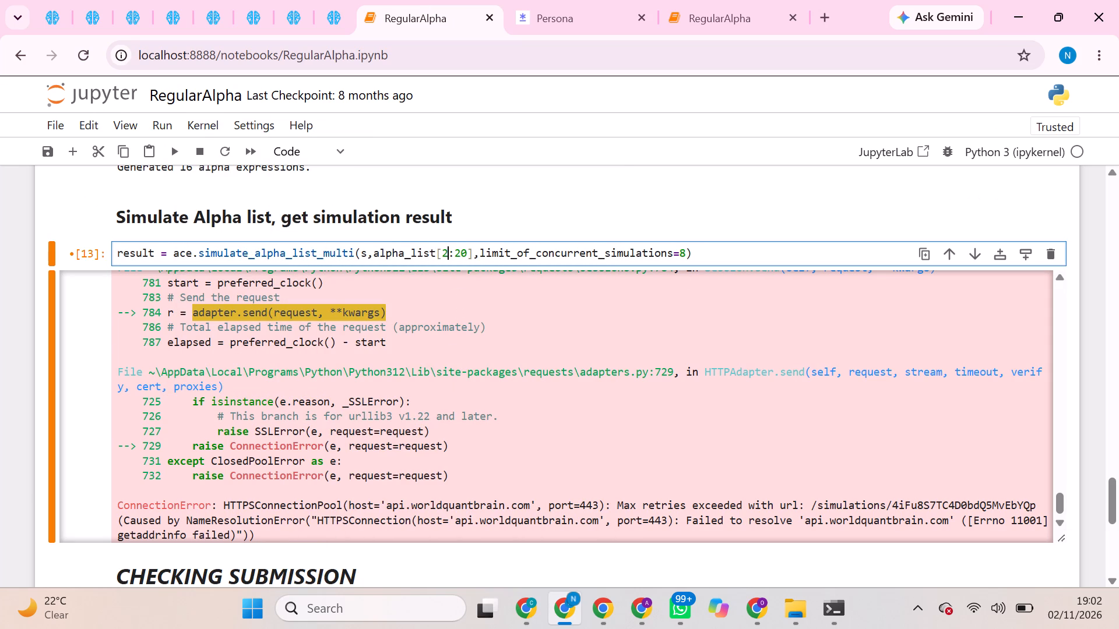
key(0)
click(465, 251)
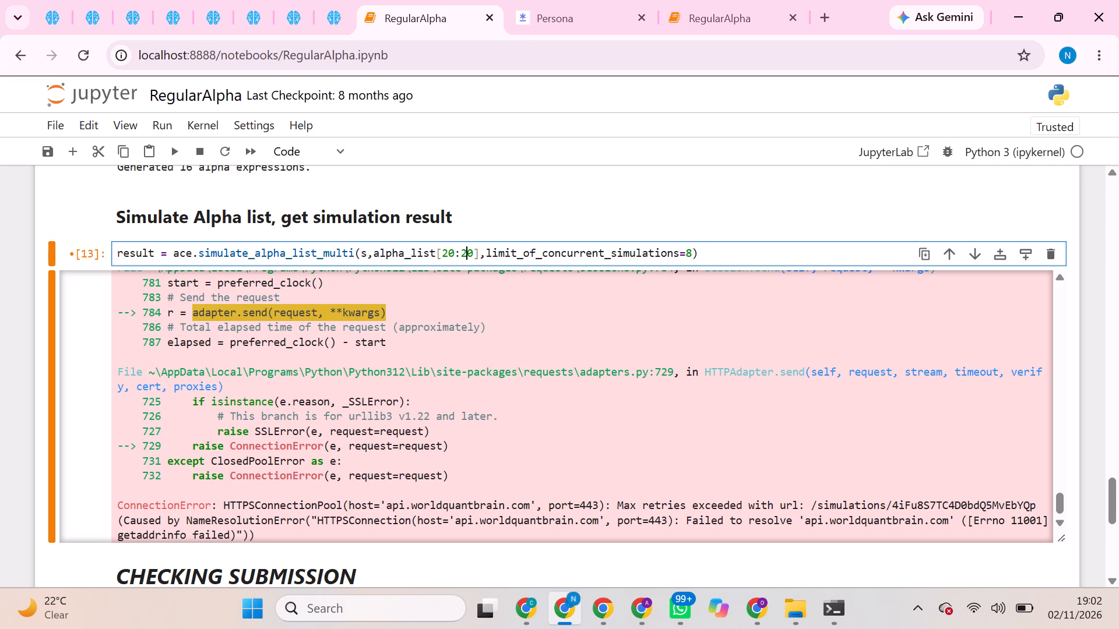
key(BackSpace)
key(4)
In the generate_alpha simulation settings, set truncation to 0.08 and decay to 5.
scroll(454, 628, down, 1)
scroll(420, 594, down, 8)
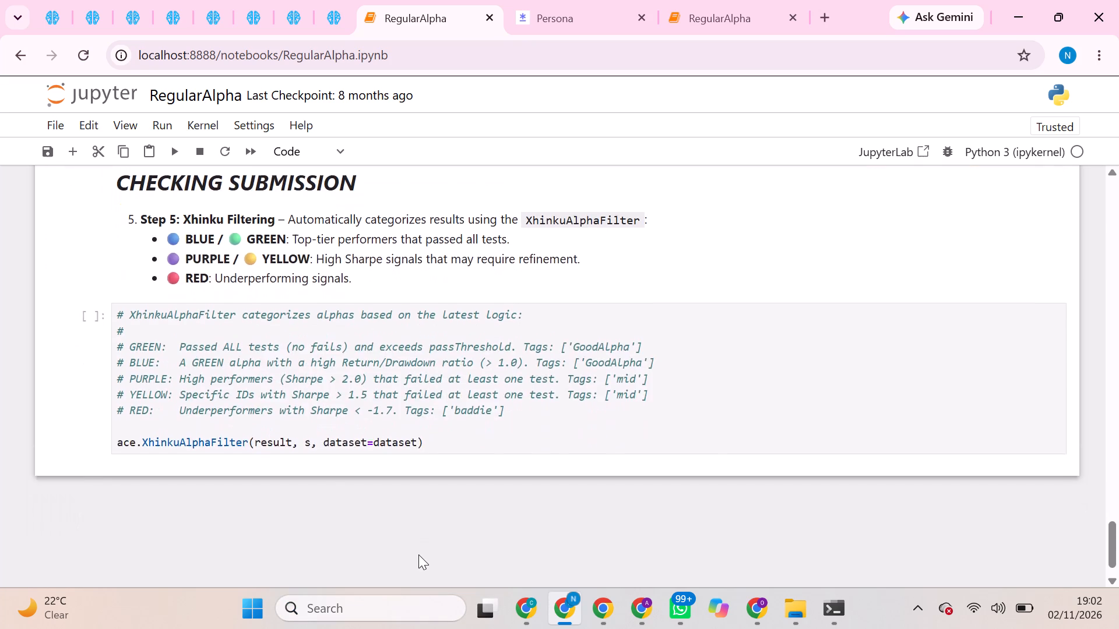
scroll(418, 554, down, 1)
scroll(414, 553, up, 13)
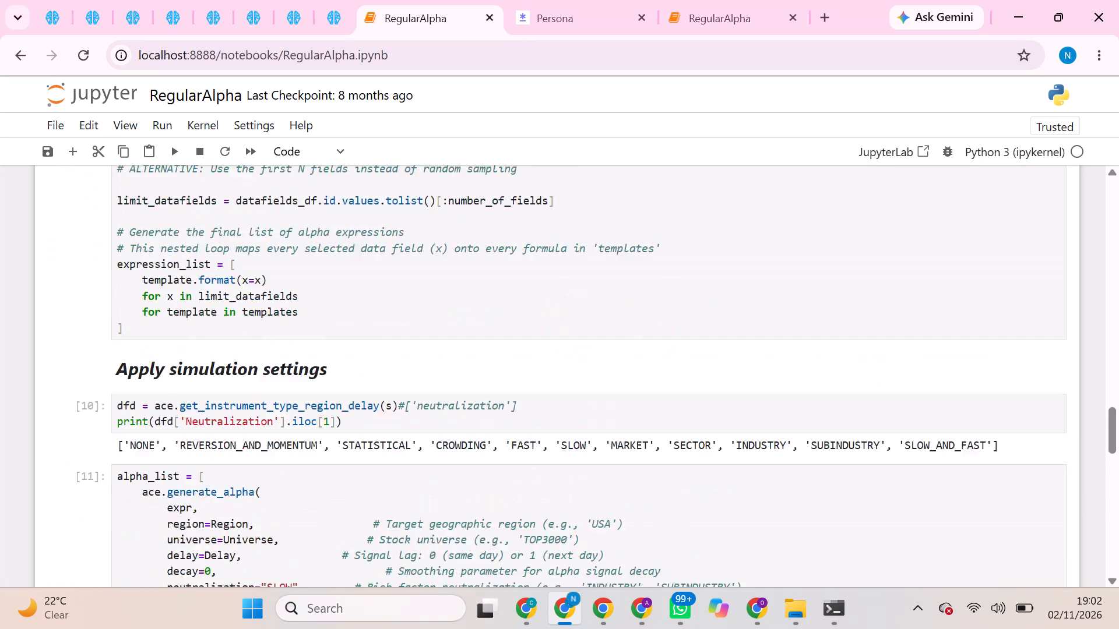
scroll(407, 555, down, 4)
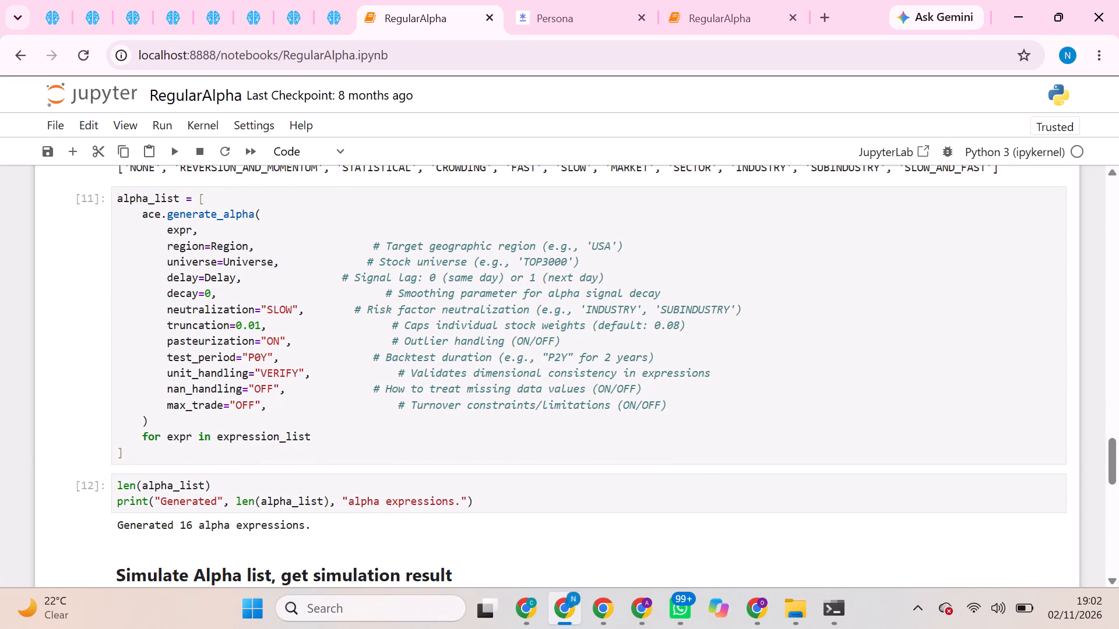
click(260, 324)
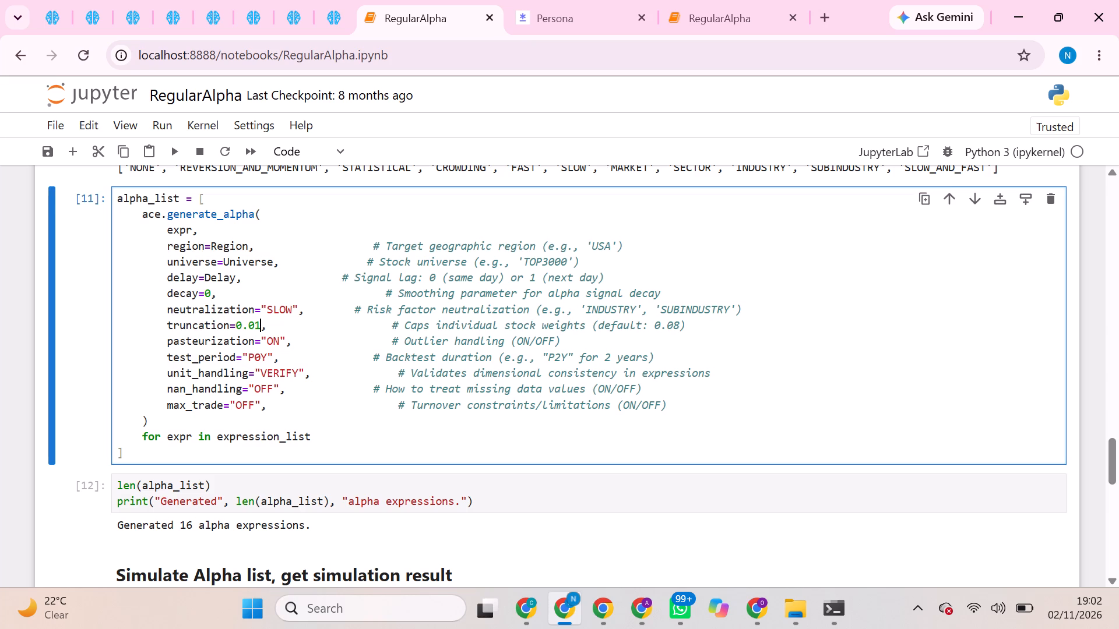
key(BackSpace)
key(8)
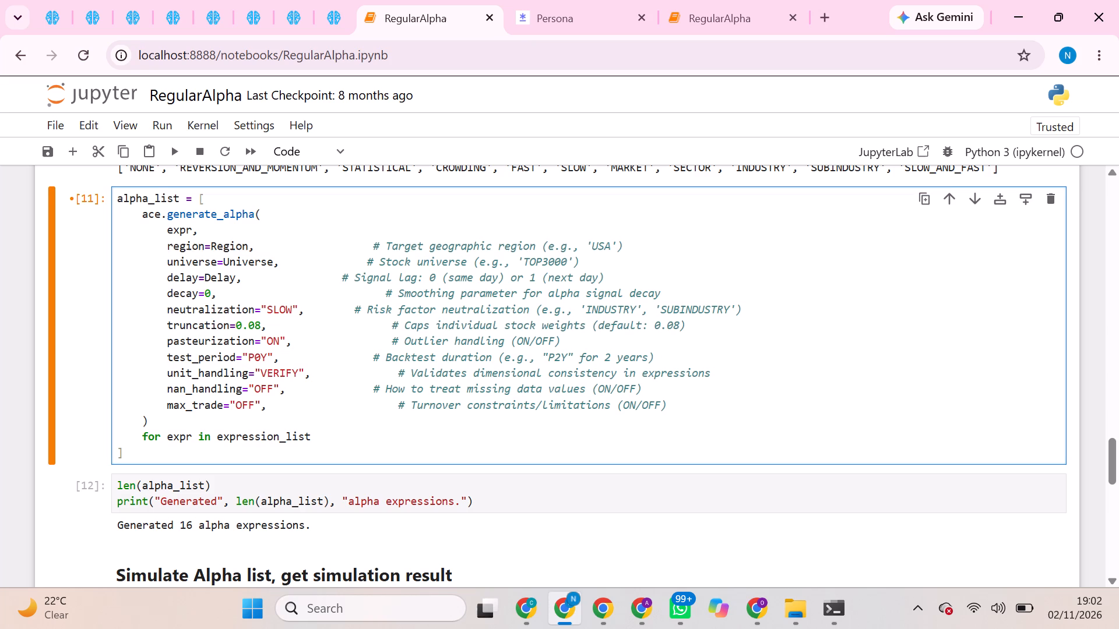
click(209, 292)
key(BackSpace)
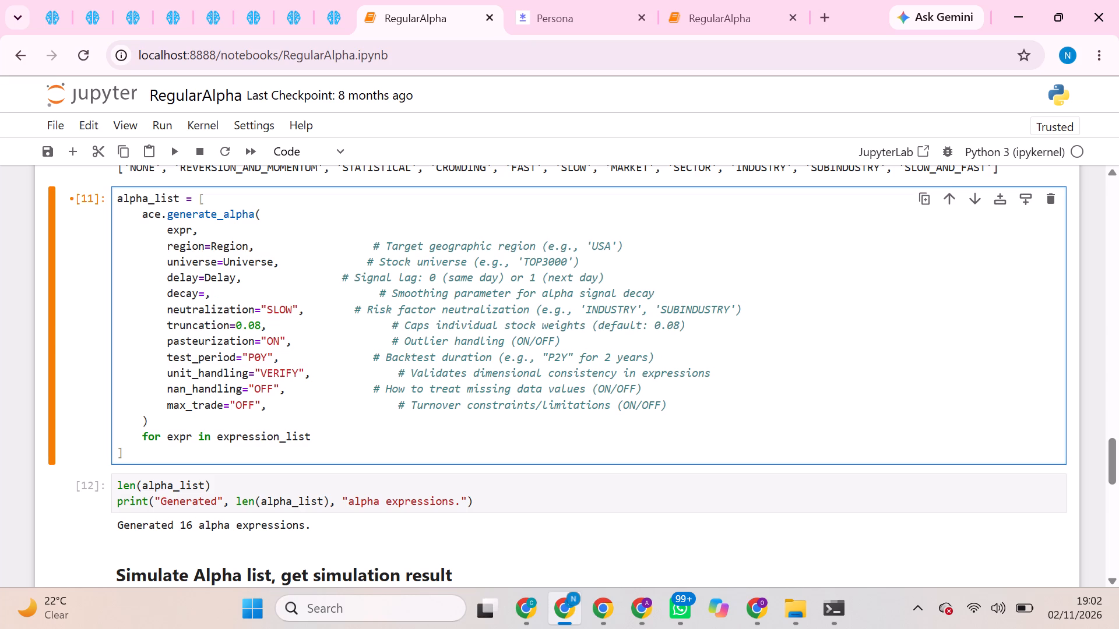
key(5)
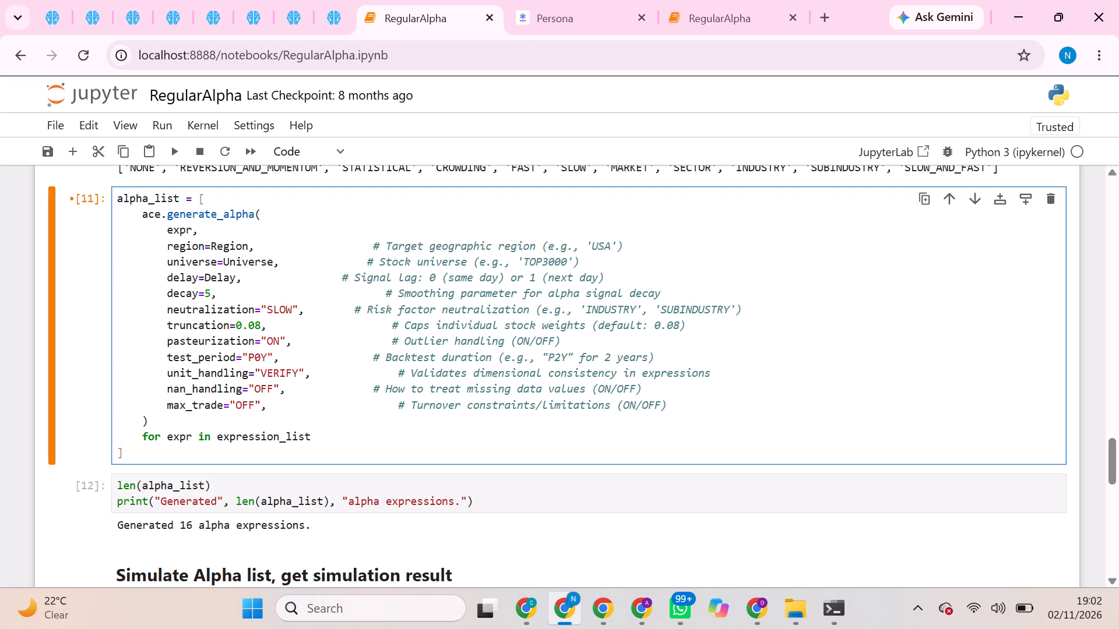
Restart the notebook's kernel and run all cells, confirming the restart.
scroll(267, 372, down, 2)
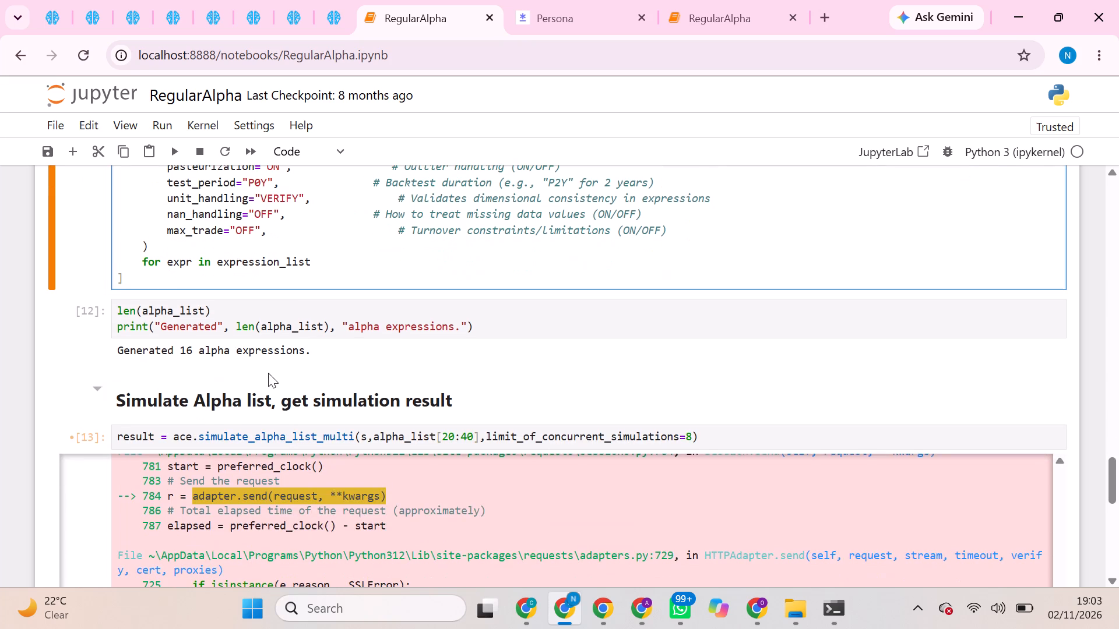
scroll(268, 373, up, 2)
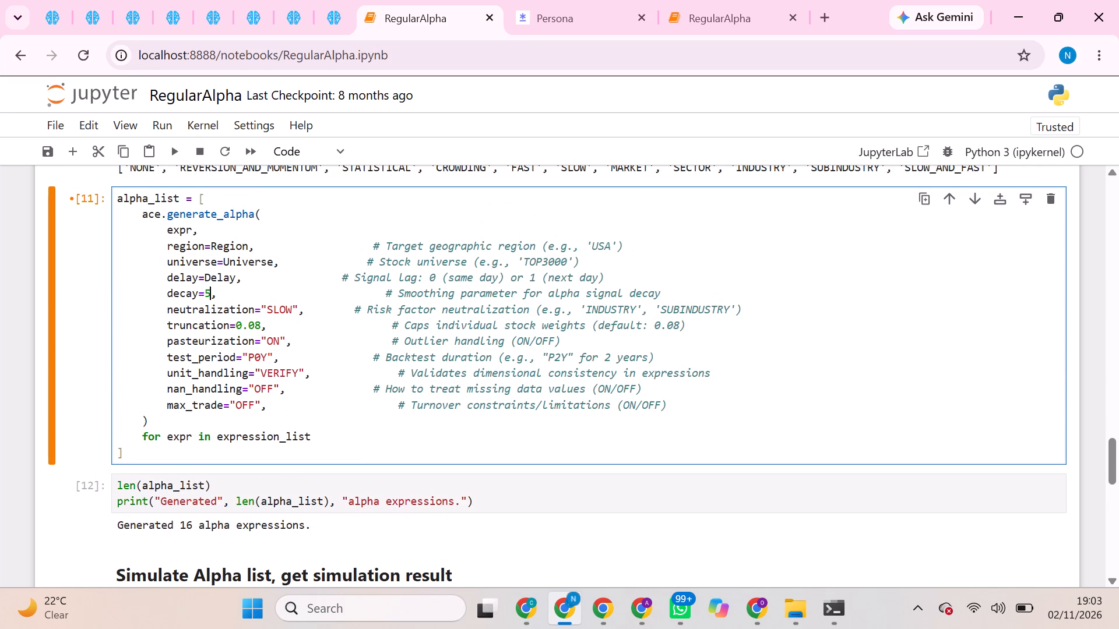
click(209, 122)
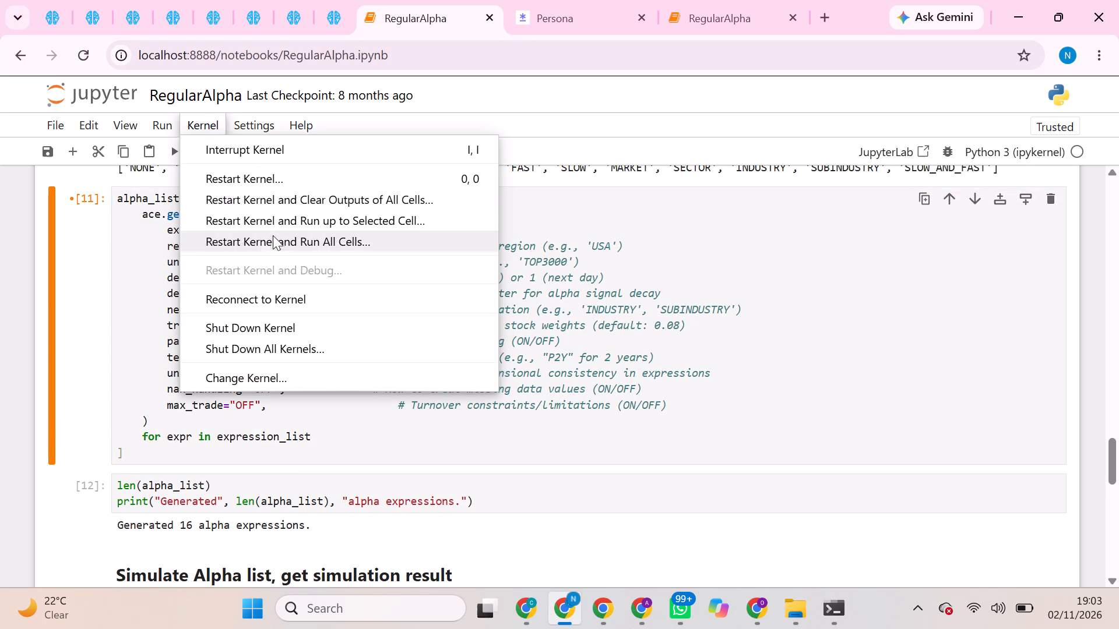
click(275, 237)
click(727, 376)
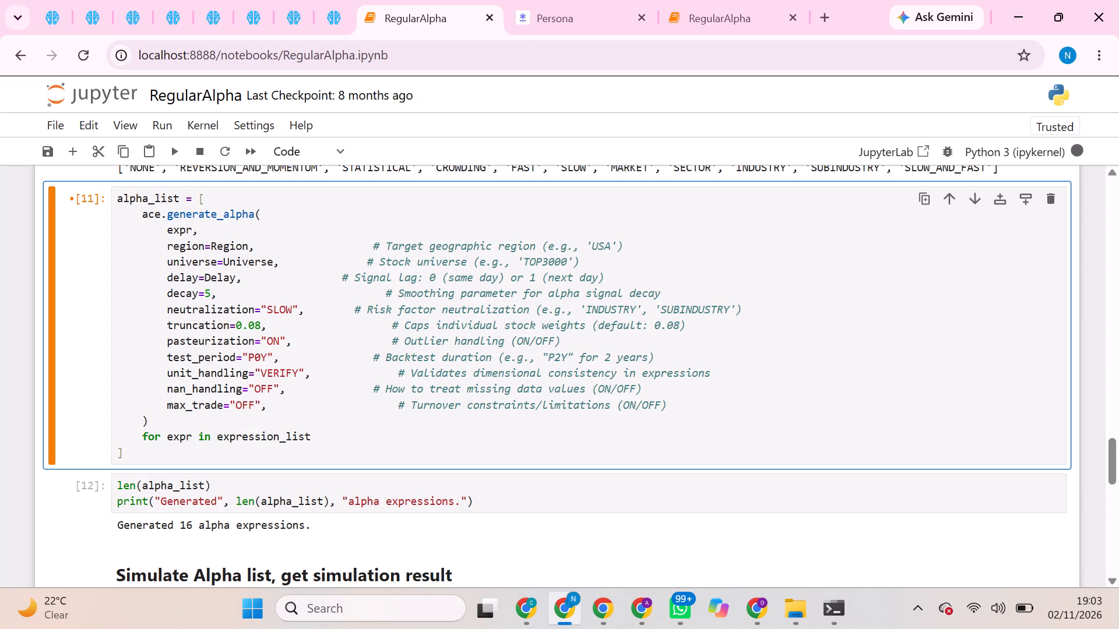